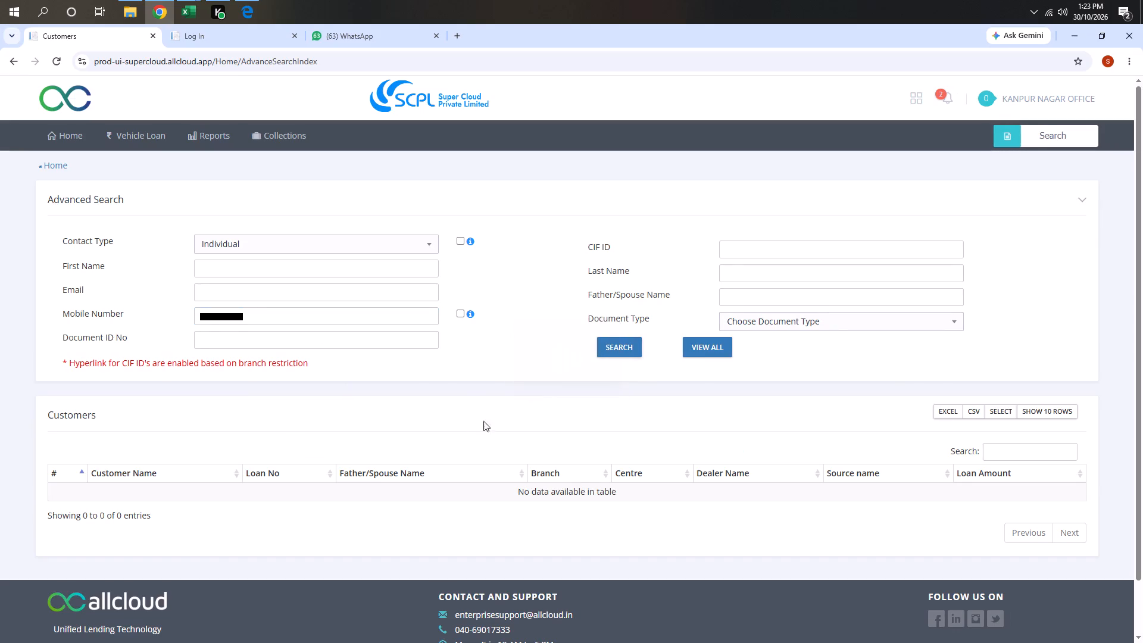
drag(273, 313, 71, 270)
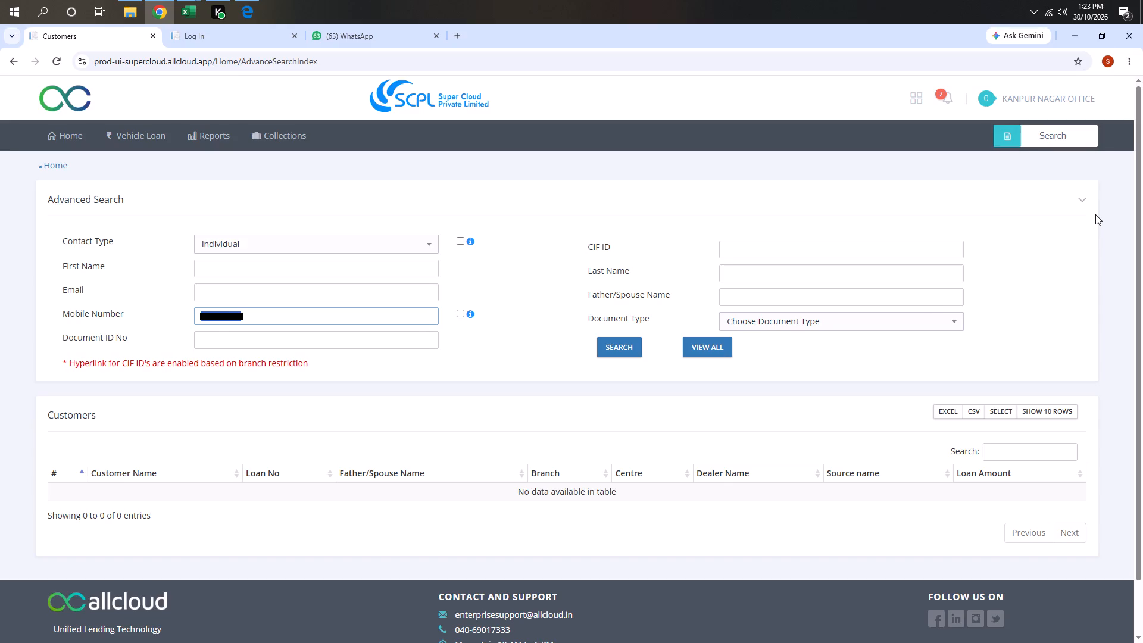
Run a quick search for the customer's loan by the last seven digits of the loan number and open its Finance record.
click(1089, 129)
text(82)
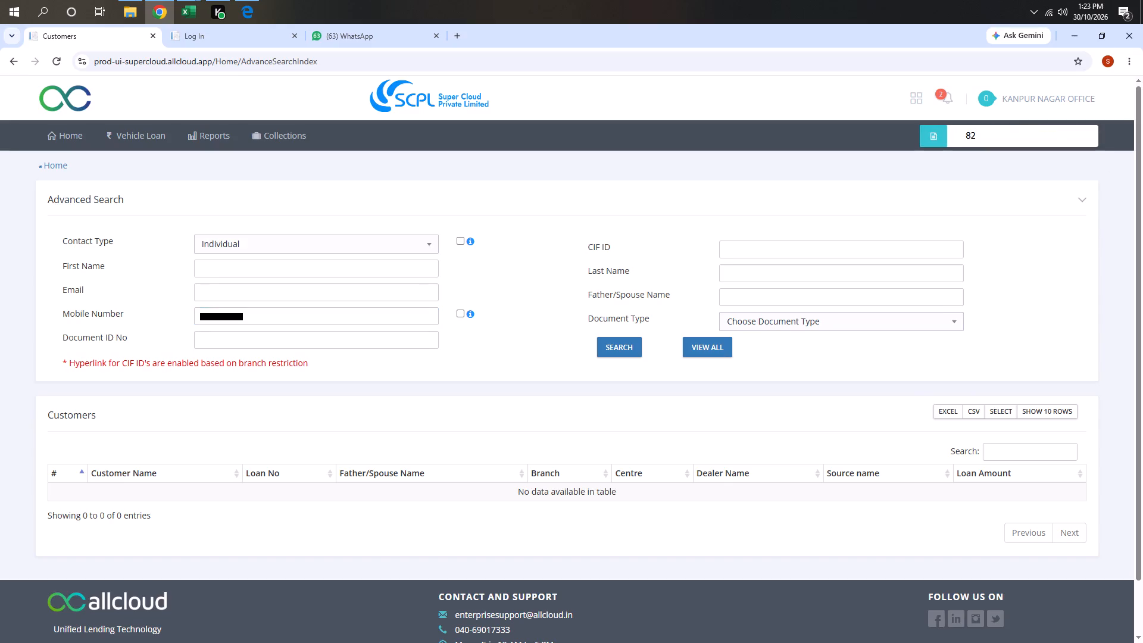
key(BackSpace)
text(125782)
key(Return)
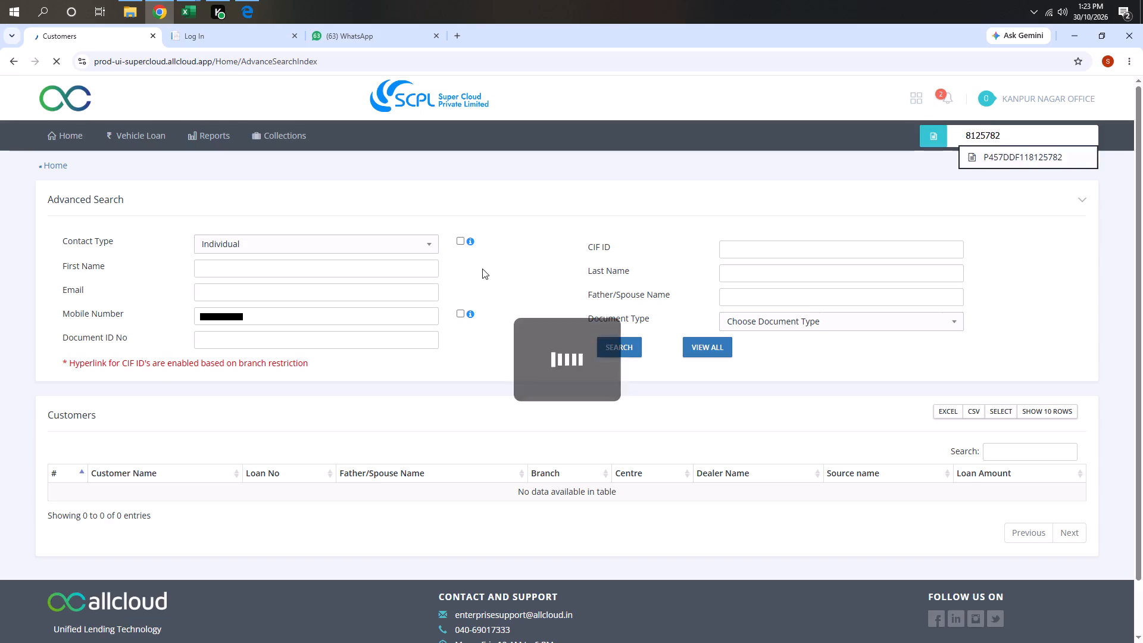
click(136, 266)
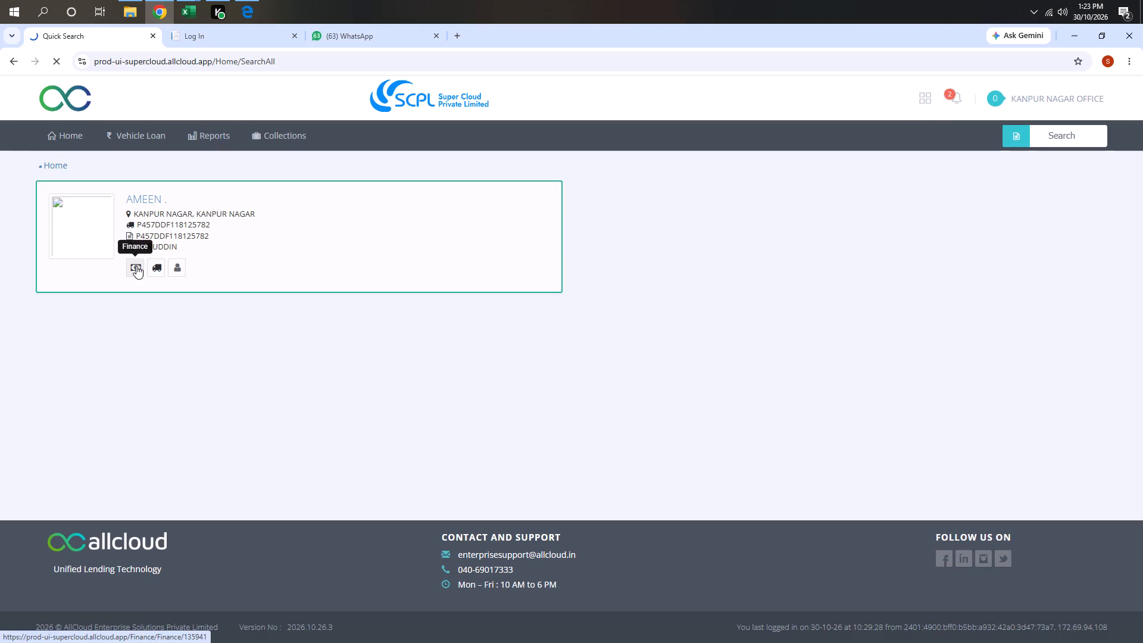
Go to the loan's Documents list and open the FI CHEAKLIST file.
scroll(416, 270, down, 8)
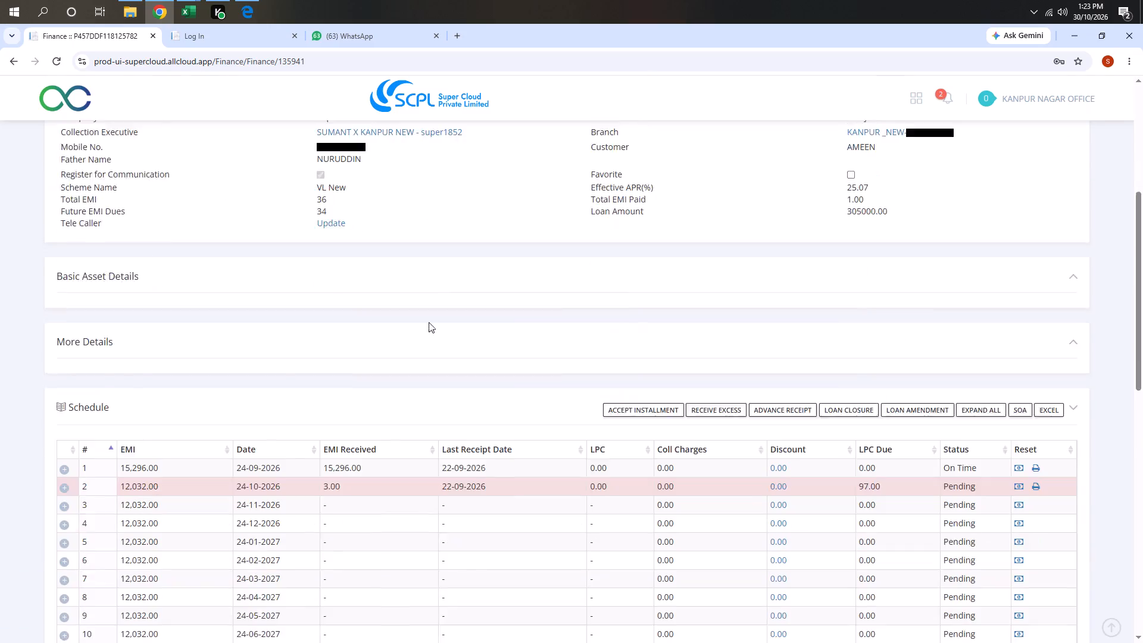
scroll(437, 330, up, 11)
click(591, 200)
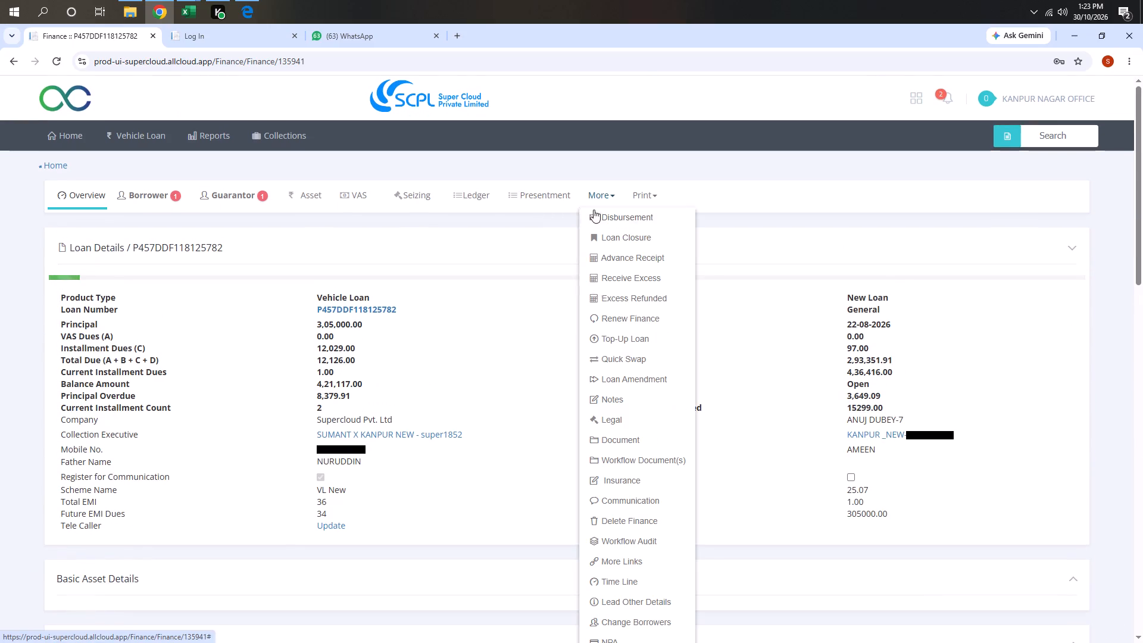
click(617, 440)
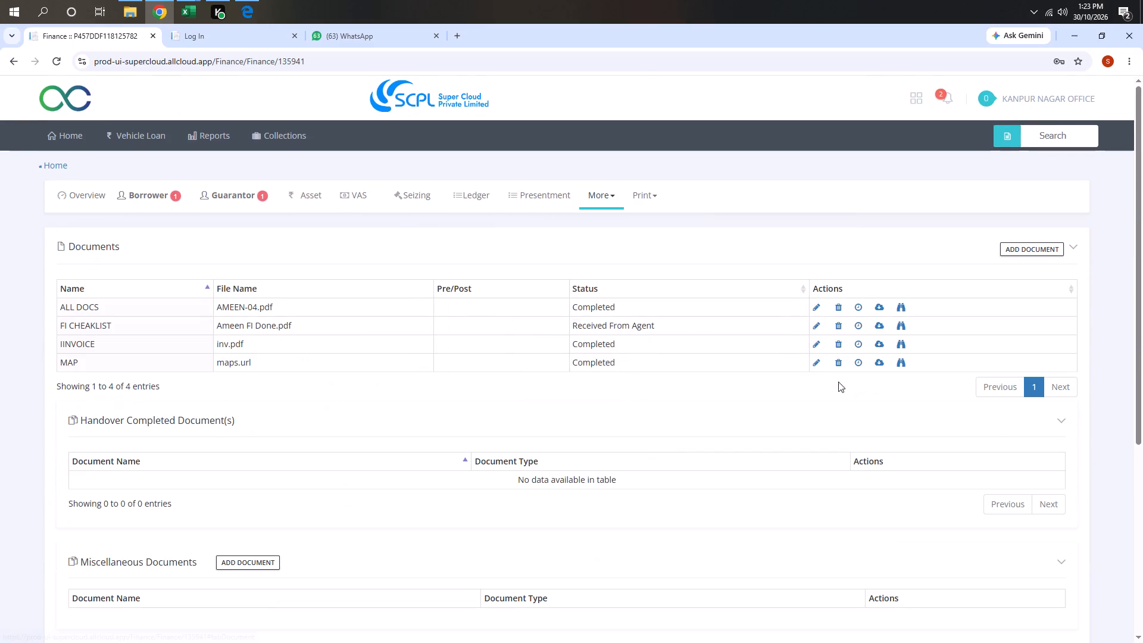
click(879, 326)
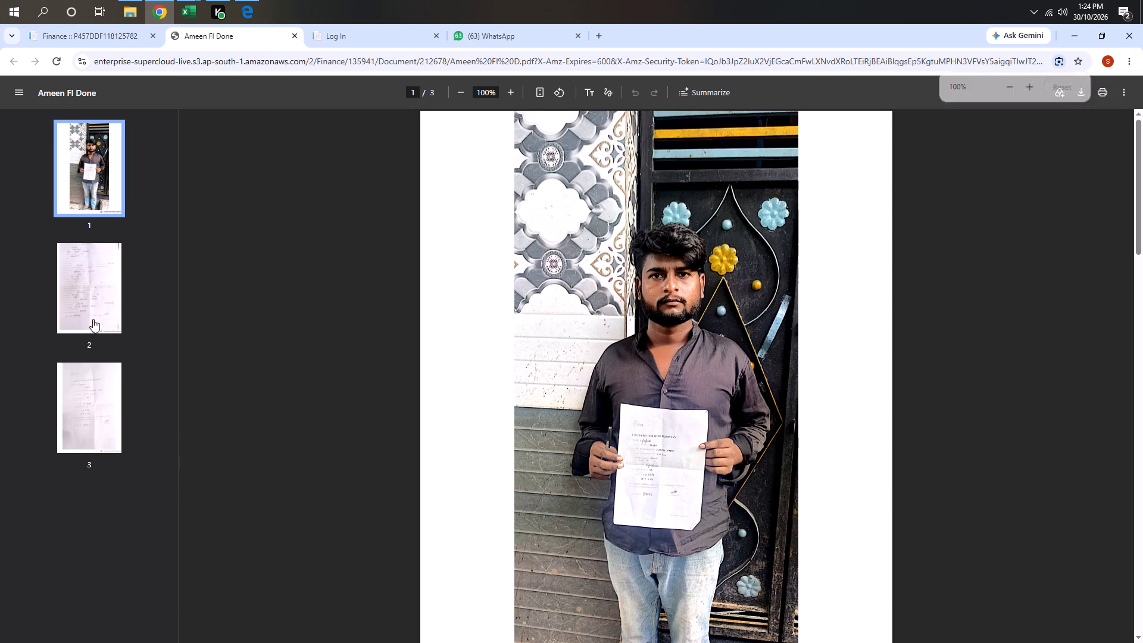
Go to page 3 of the PDF to view the Checklist for New Business form.
click(110, 333)
click(111, 297)
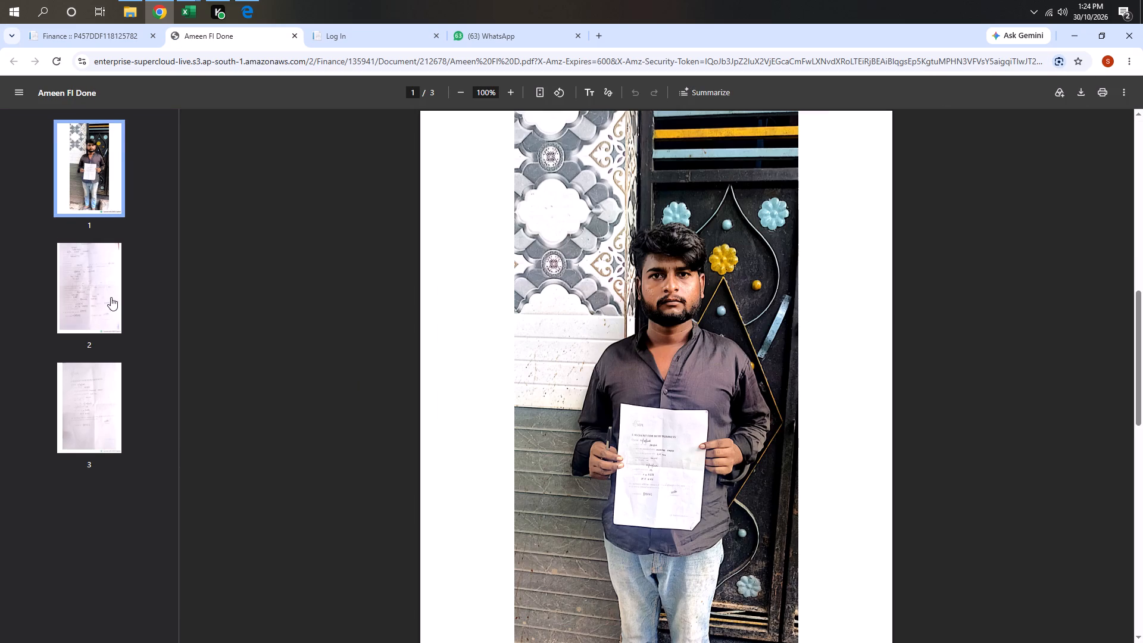
click(102, 383)
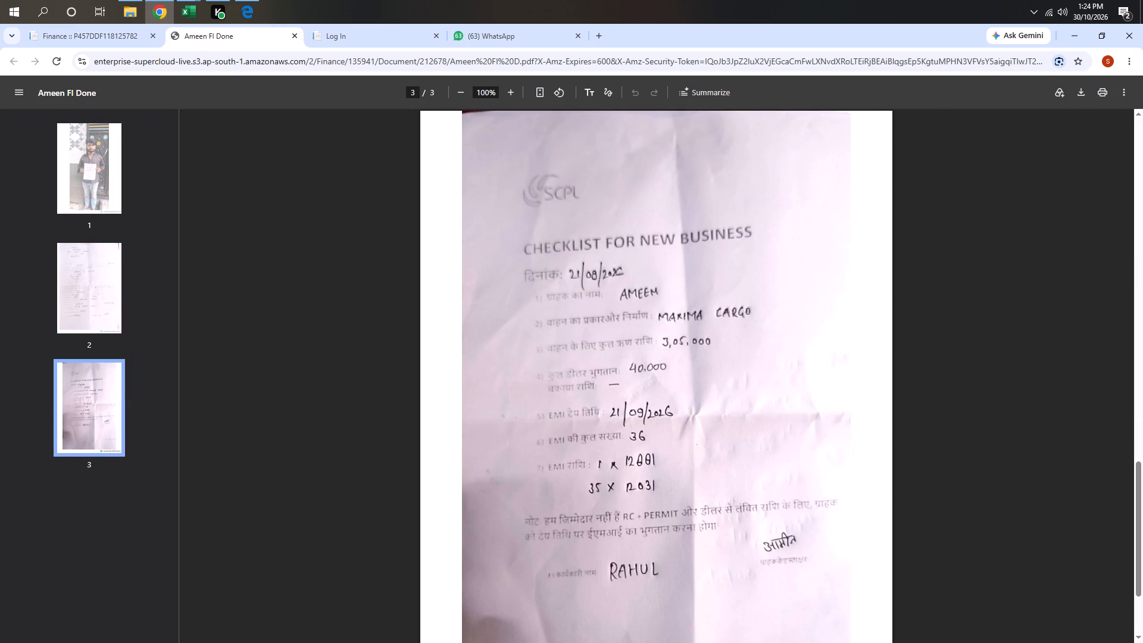
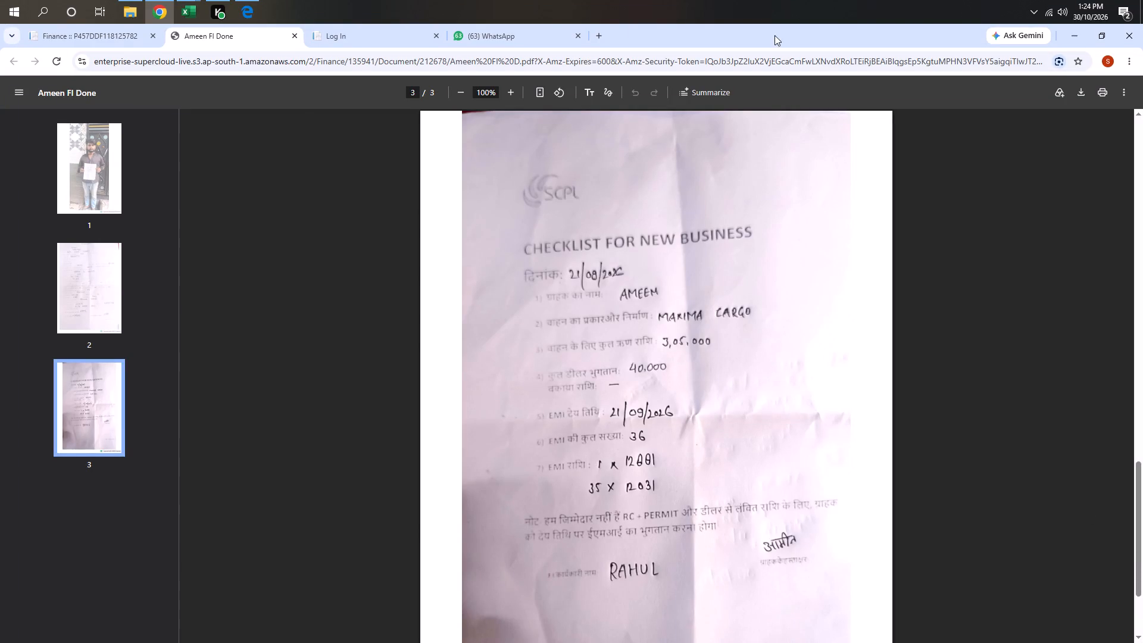
Return to the loan's Finance record and open the Accept Installment form from the Schedule in its Overview.
click(124, 32)
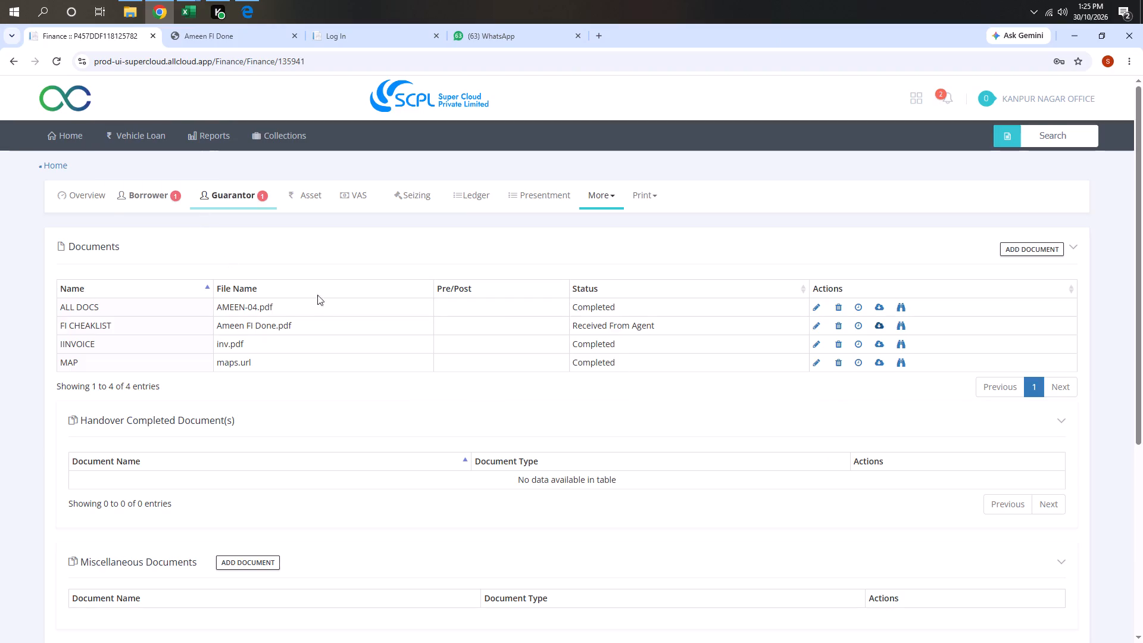
click(80, 193)
scroll(496, 394, down, 9)
click(638, 176)
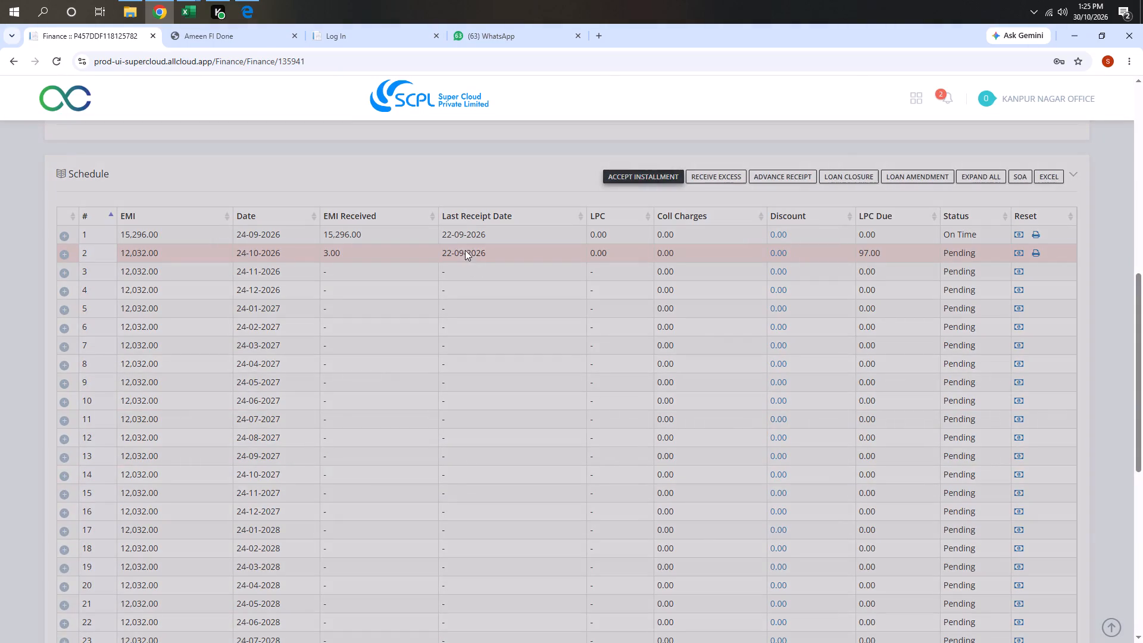
Set the EMI receipt's mode of payment to Cash and its ledger to Cash.
click(513, 196)
click(512, 232)
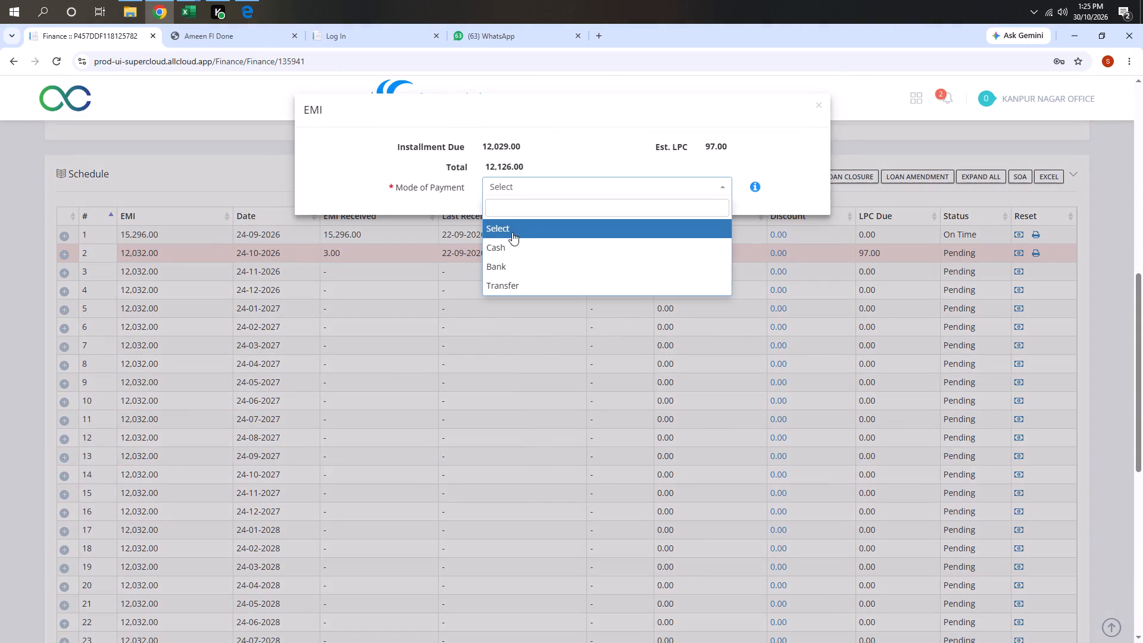
click(514, 197)
click(519, 182)
click(519, 234)
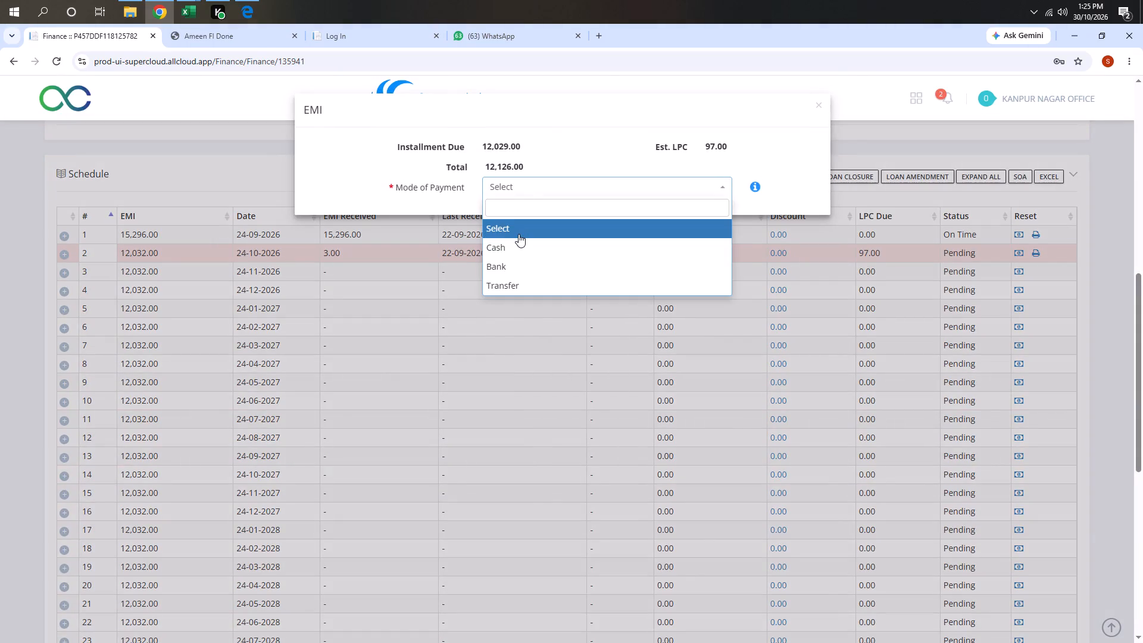
click(519, 192)
click(516, 240)
click(519, 215)
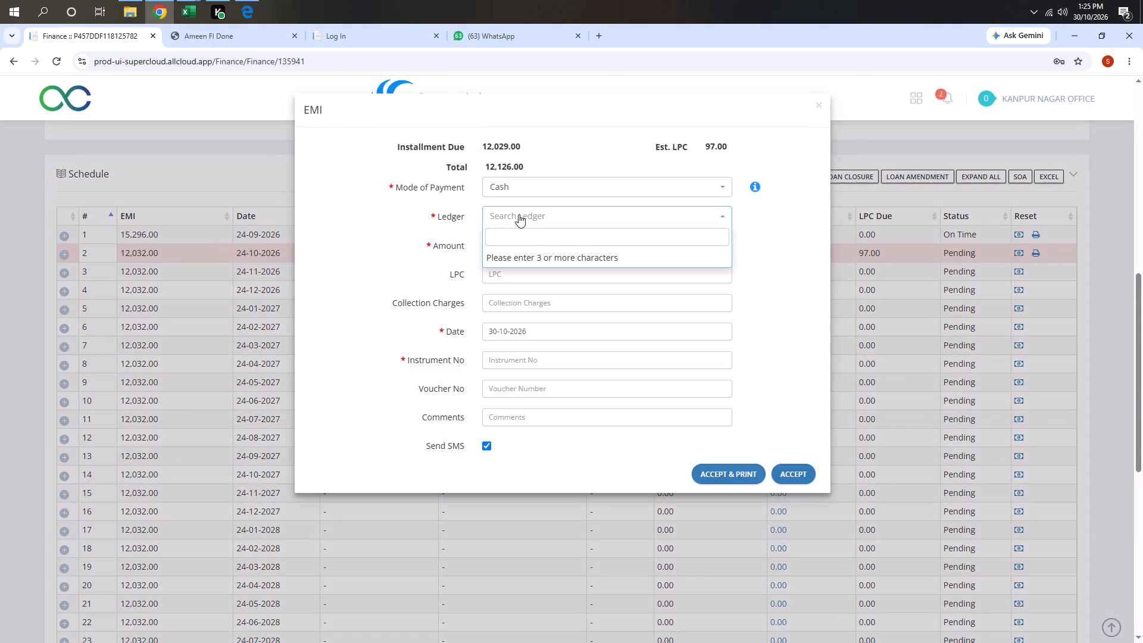
text(CAS)
click(514, 259)
Set the EMI amount to 12030 and accept the installment with a printable receipt.
drag(533, 241, 456, 218)
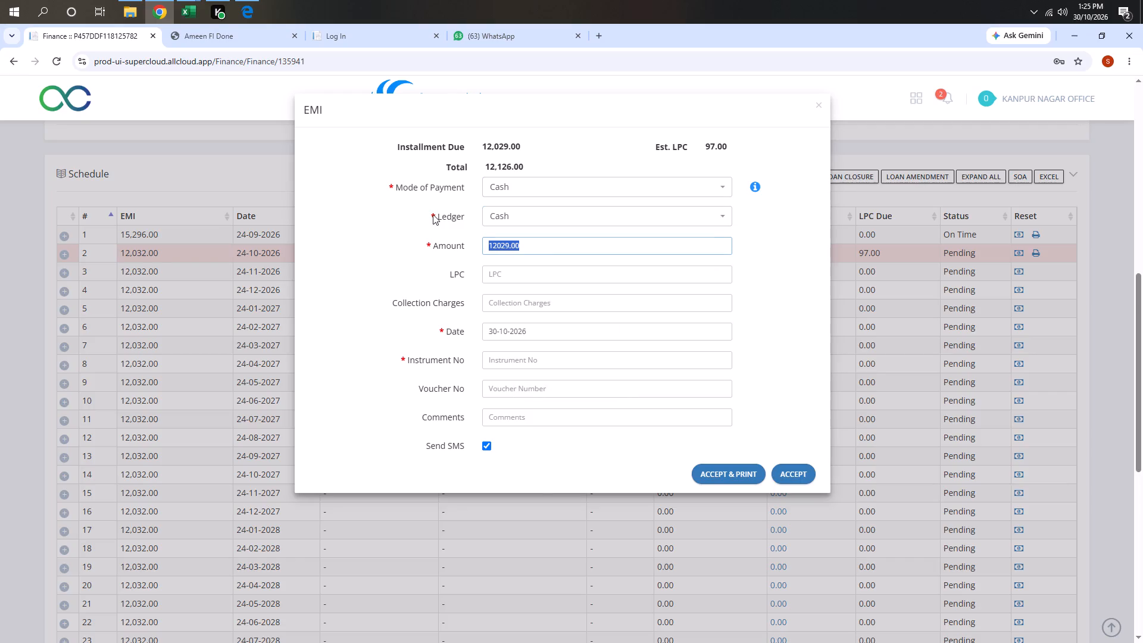
text(12030)
click(729, 466)
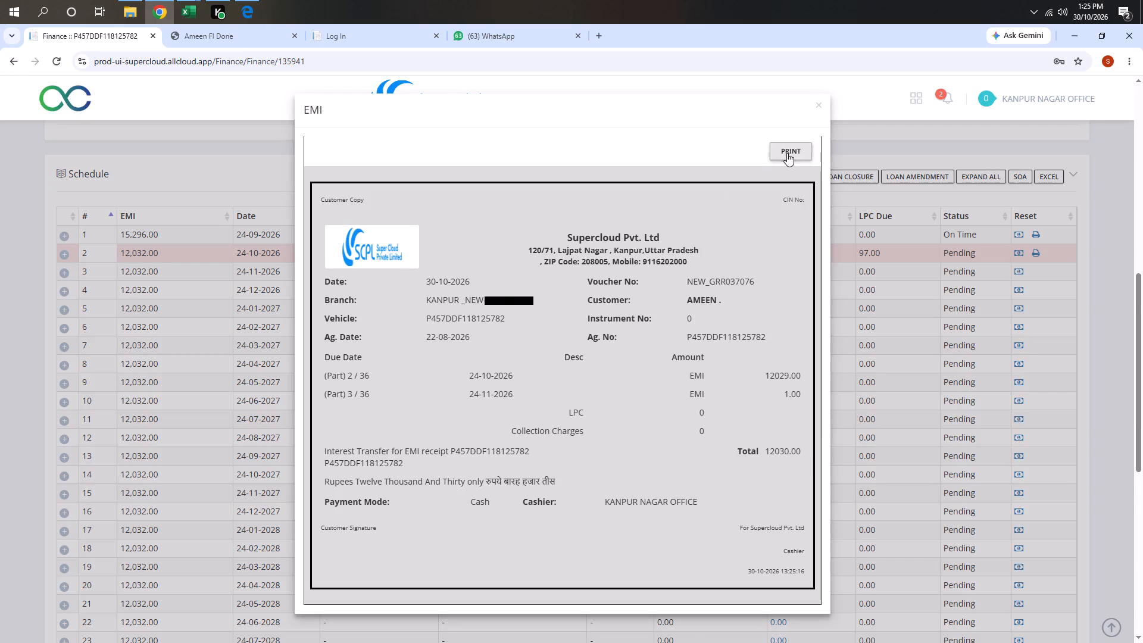
Print the customer copy of the EMI receipt on the HP LaserJet Pro MFP printer.
click(787, 153)
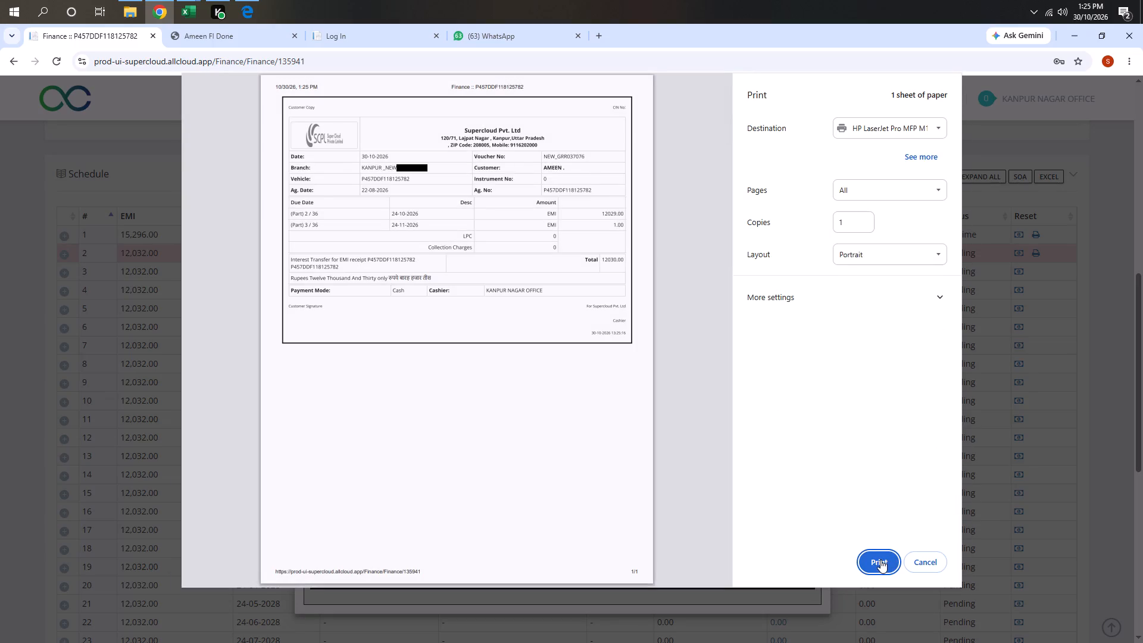
click(880, 560)
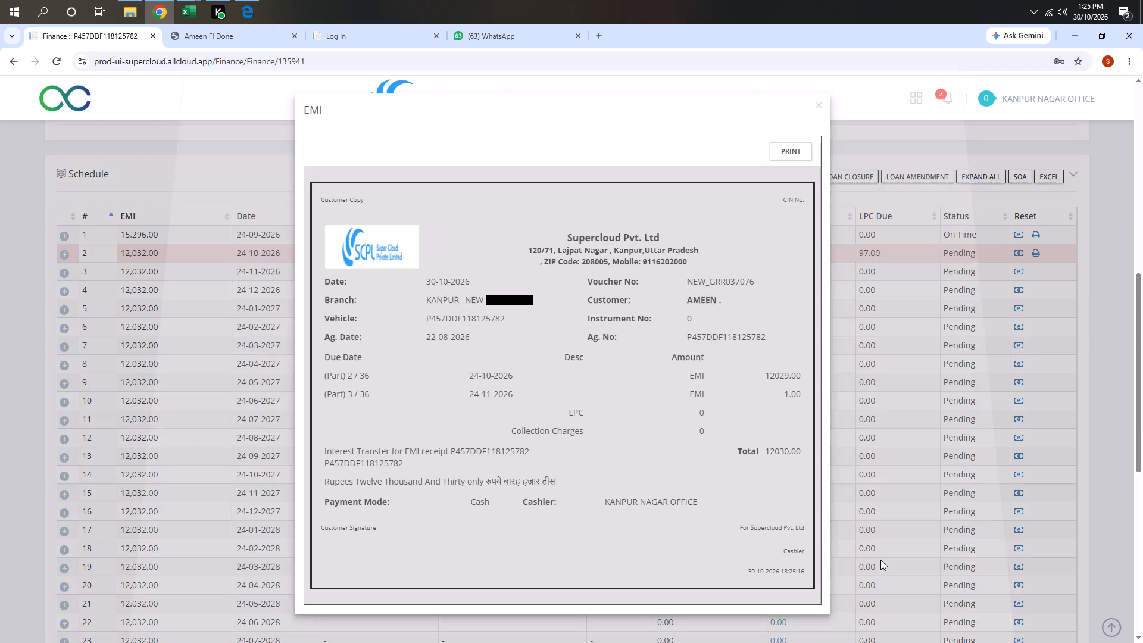
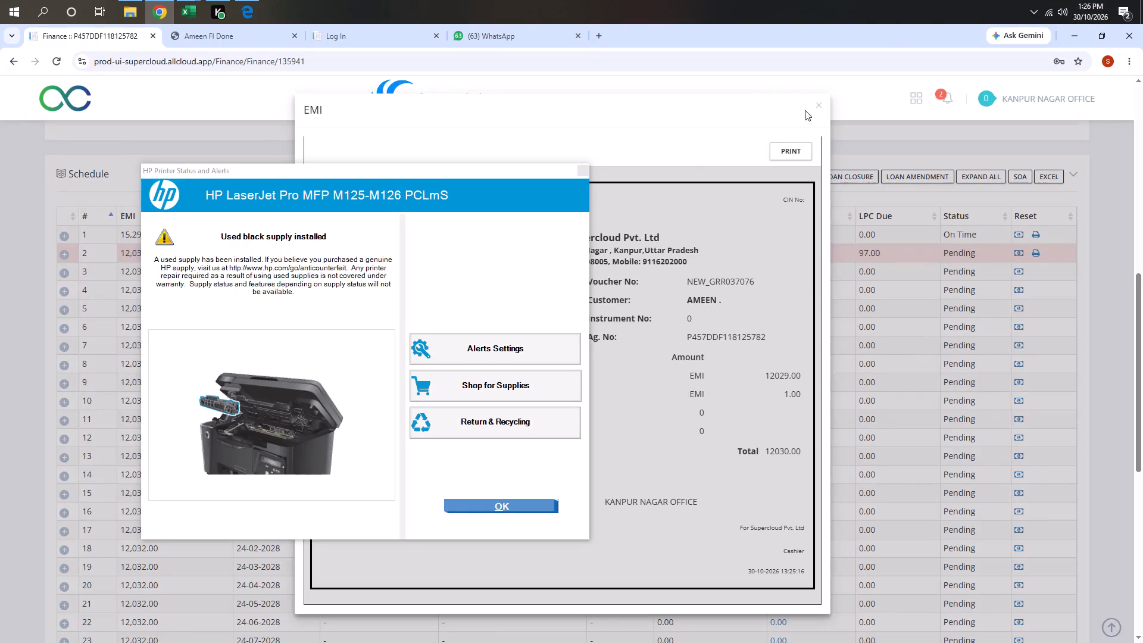
Close the EMI receipt and generate the Finance In Flow Report for the KANPUR _NEW branch.
click(817, 105)
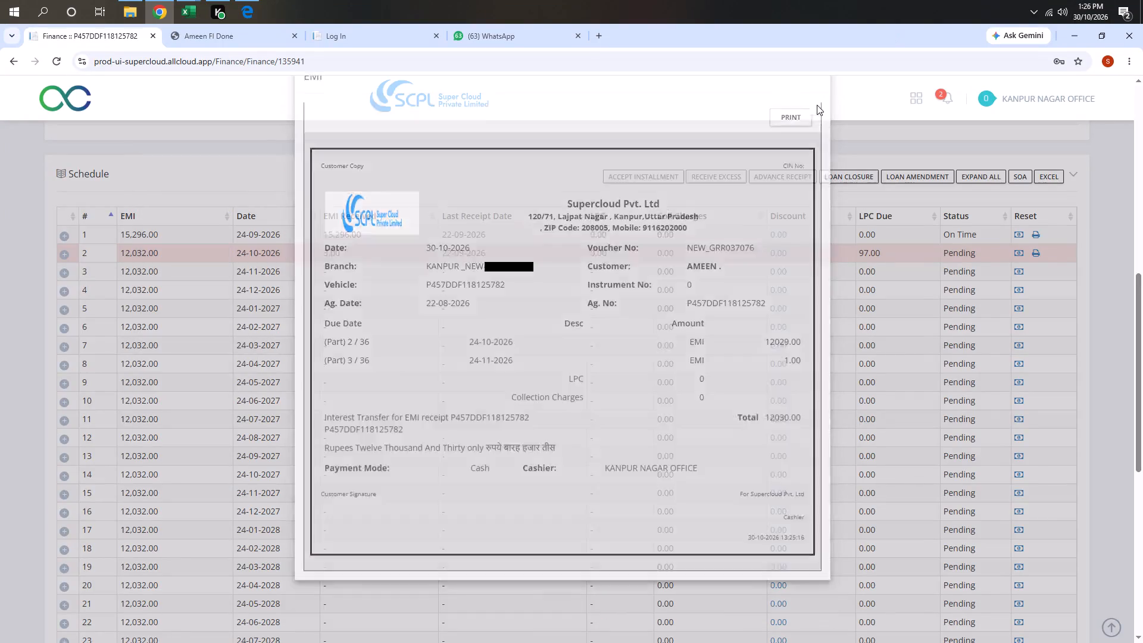
scroll(347, 224, up, 15)
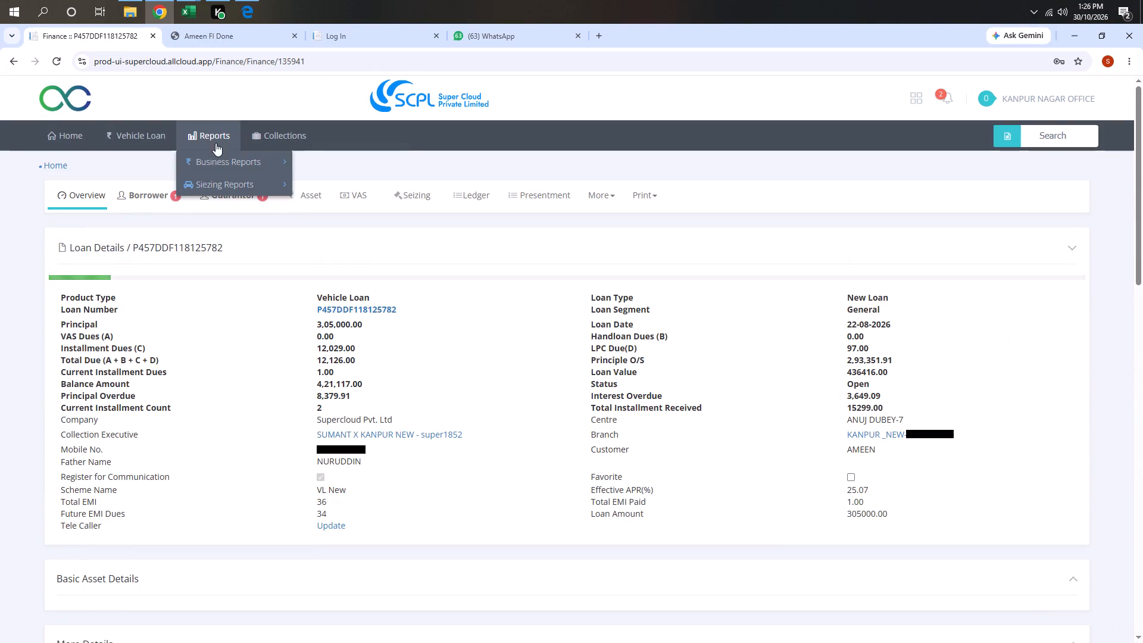
click(323, 167)
click(133, 230)
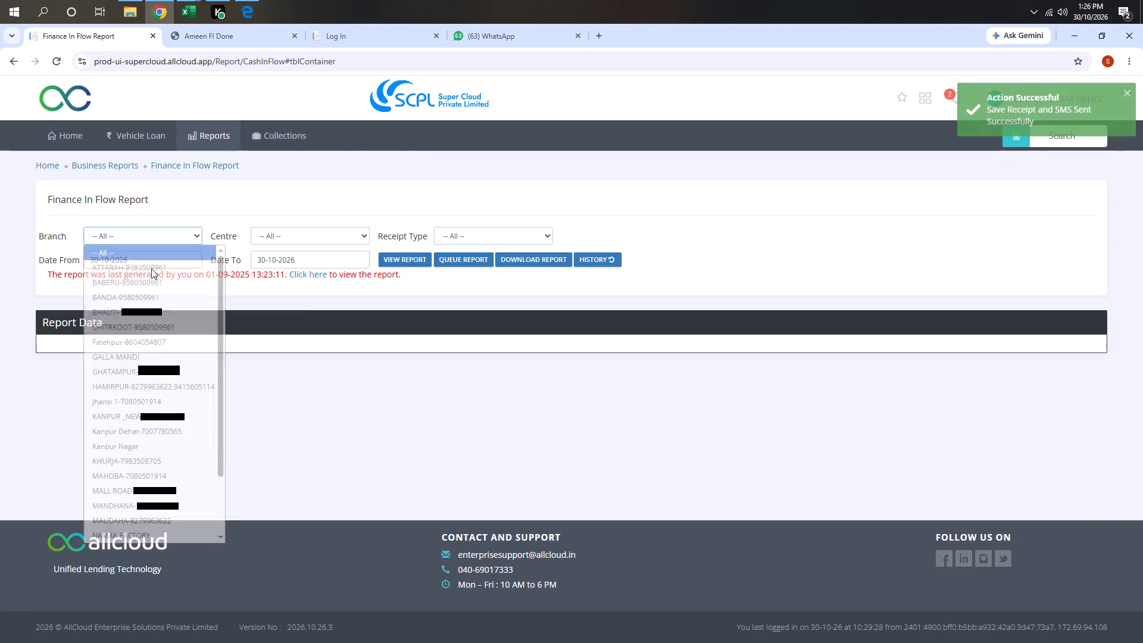
click(161, 417)
click(385, 261)
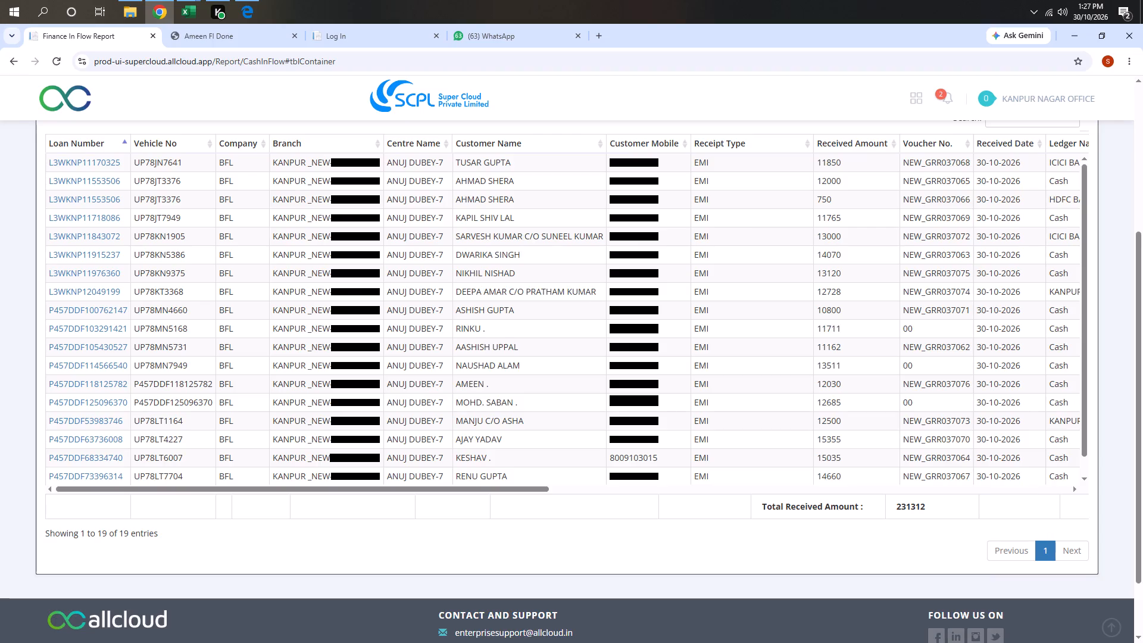
Switch from the Finance In Flow Report to another open window.
key(alt+Tab)
alt+scroll(476, 470, up, 1)
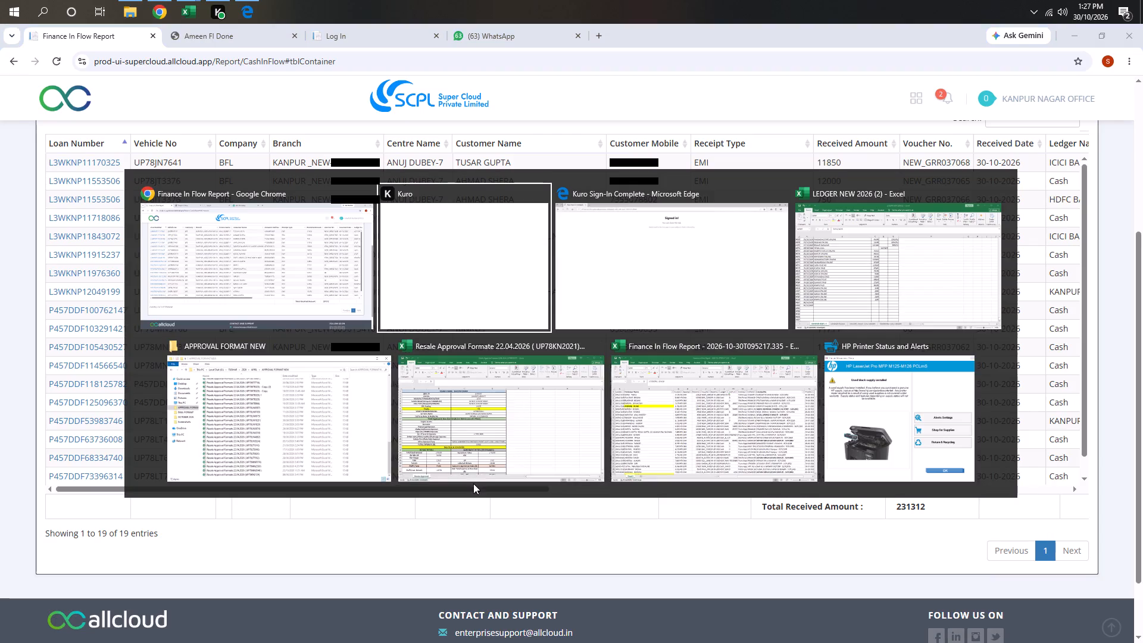
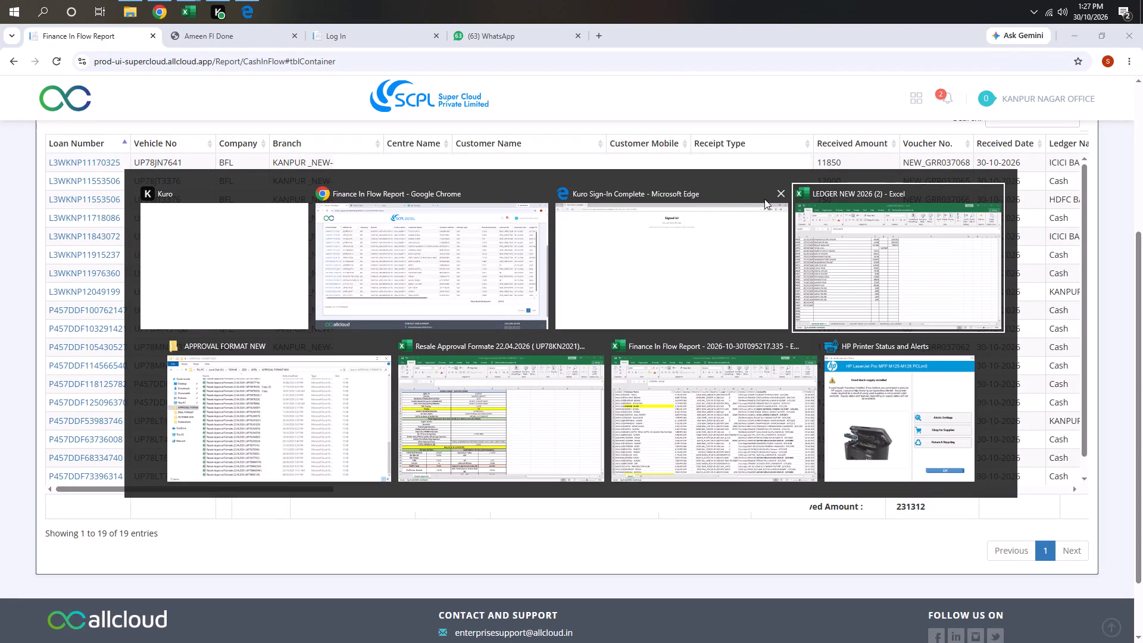
Switch to the Excel workbook containing the earlier downloaded Finance In Flow Report.
key(alt+Tab)
key(alt+Tab)
key(alt+Tab)
key(alt+Tab)
key(alt+Tab)
key(alt+Tab)
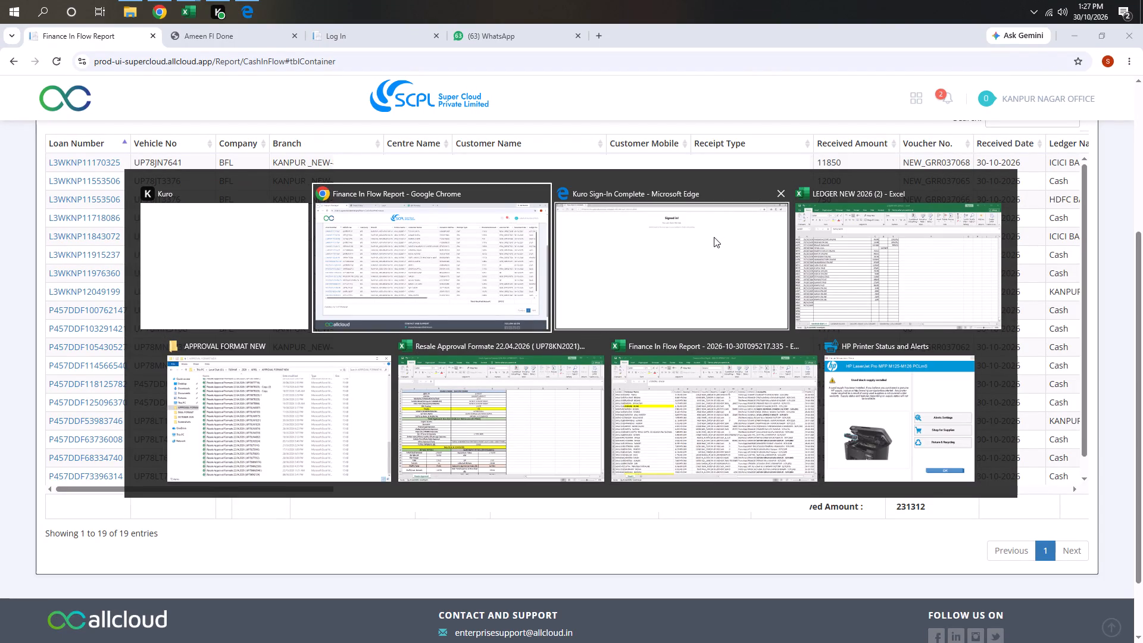
key(alt+Tab)
key(alt+Tab)
click(666, 434)
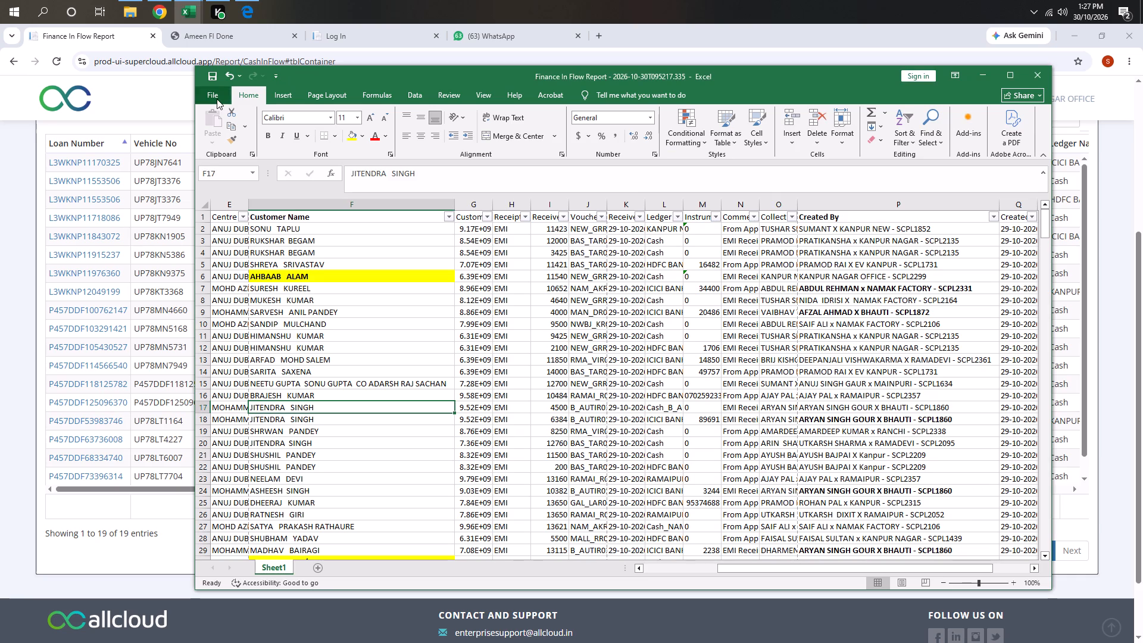
Save a copy of the workbook as "Finance In Flow Report - 2026-10-29" in the OCTOBER 2026 folder.
click(217, 99)
click(238, 256)
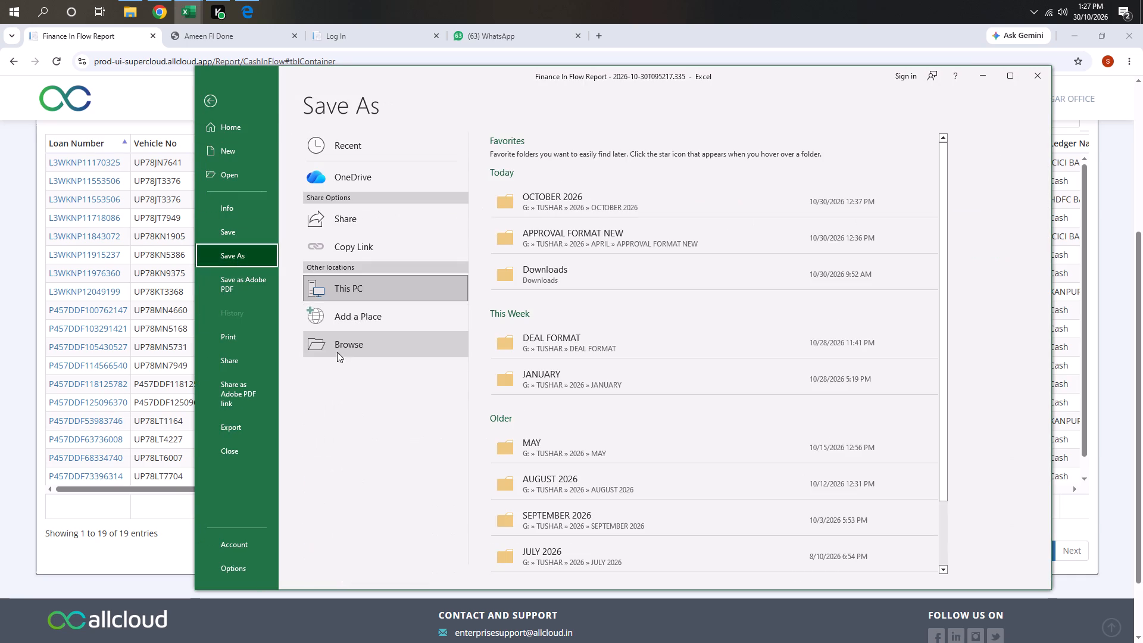
click(339, 352)
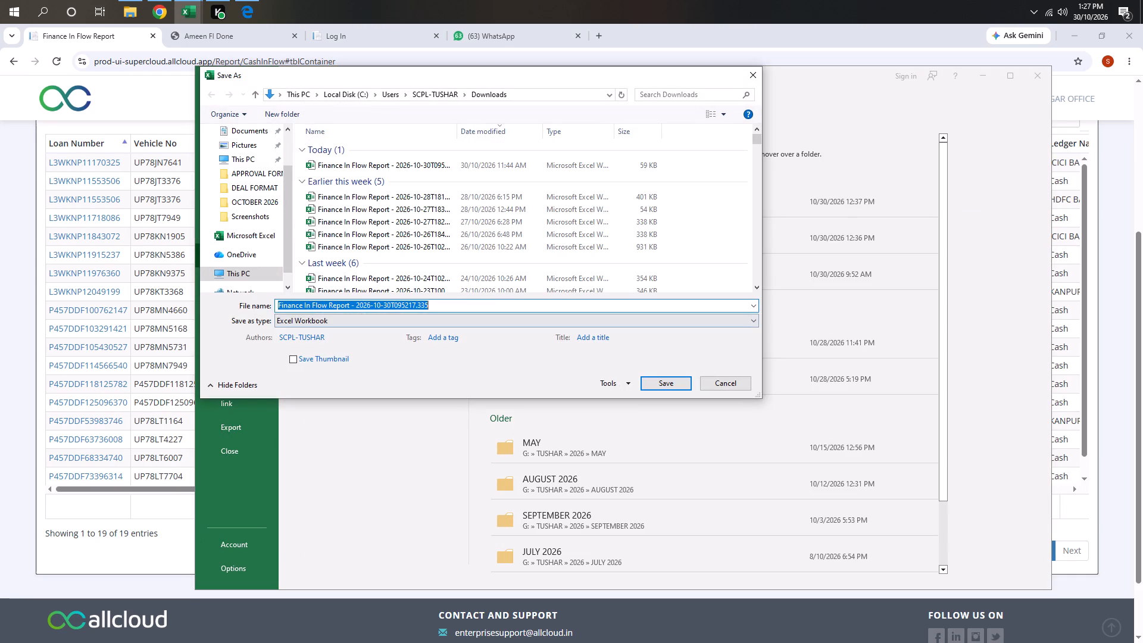
click(452, 305)
key(BackSpace)
key(BackSpace)
key(BackSpace)
key(BackSpace)
key(BackSpace)
key(BackSpace)
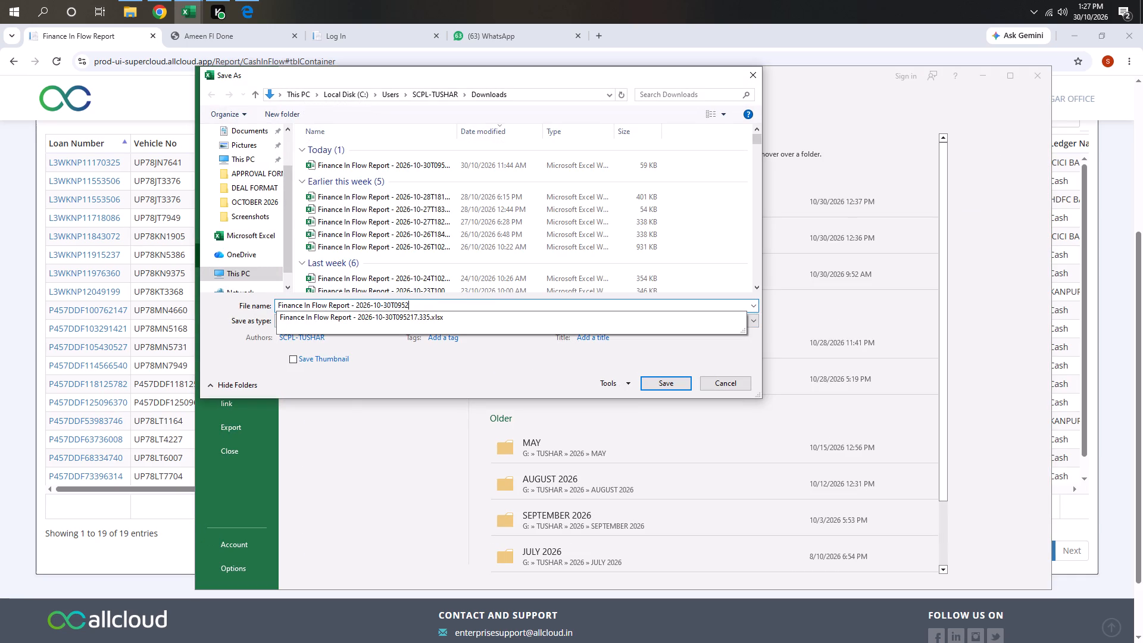
key(BackSpace)
key(BackSpace)
key(BackSpace)
key(BackSpace)
key(BackSpace)
key(BackSpace)
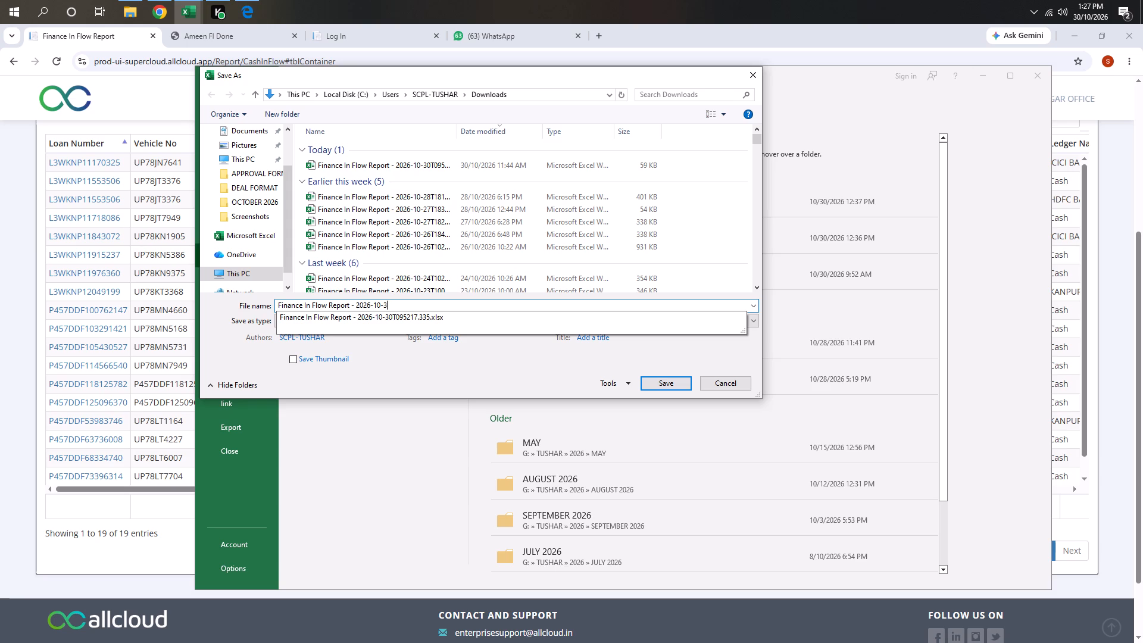
key(BackSpace)
text(29)
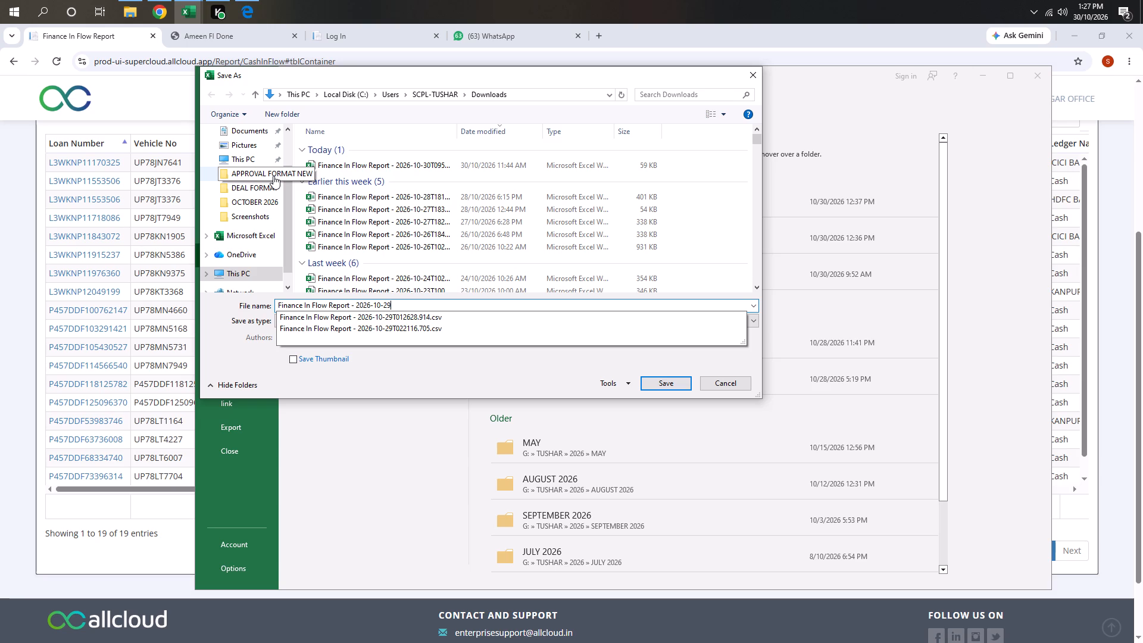
click(250, 202)
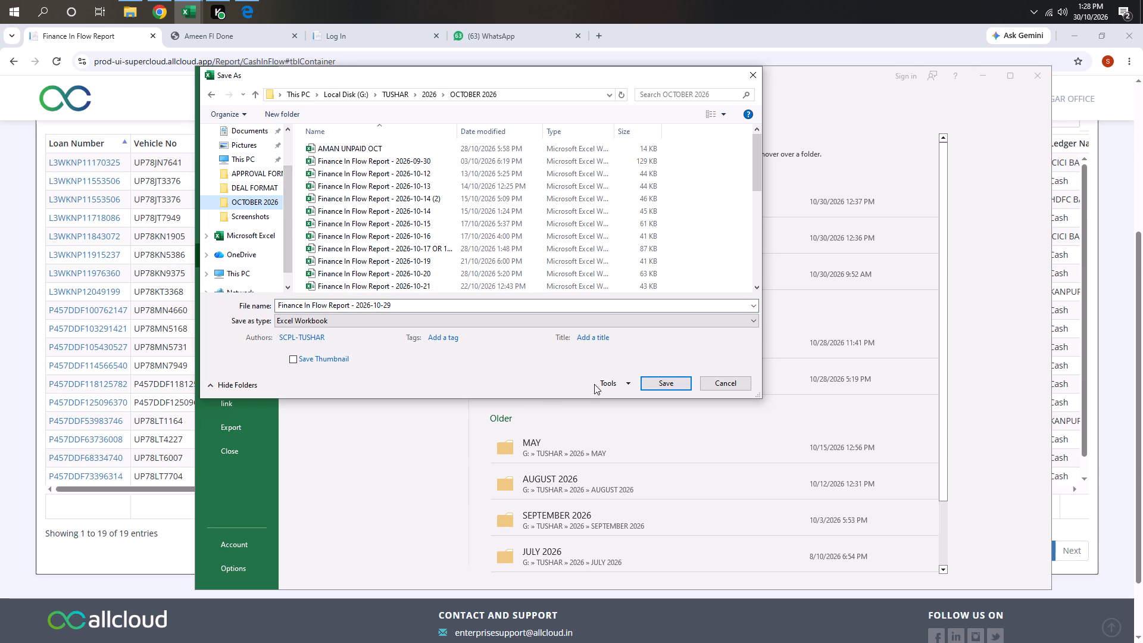
click(651, 380)
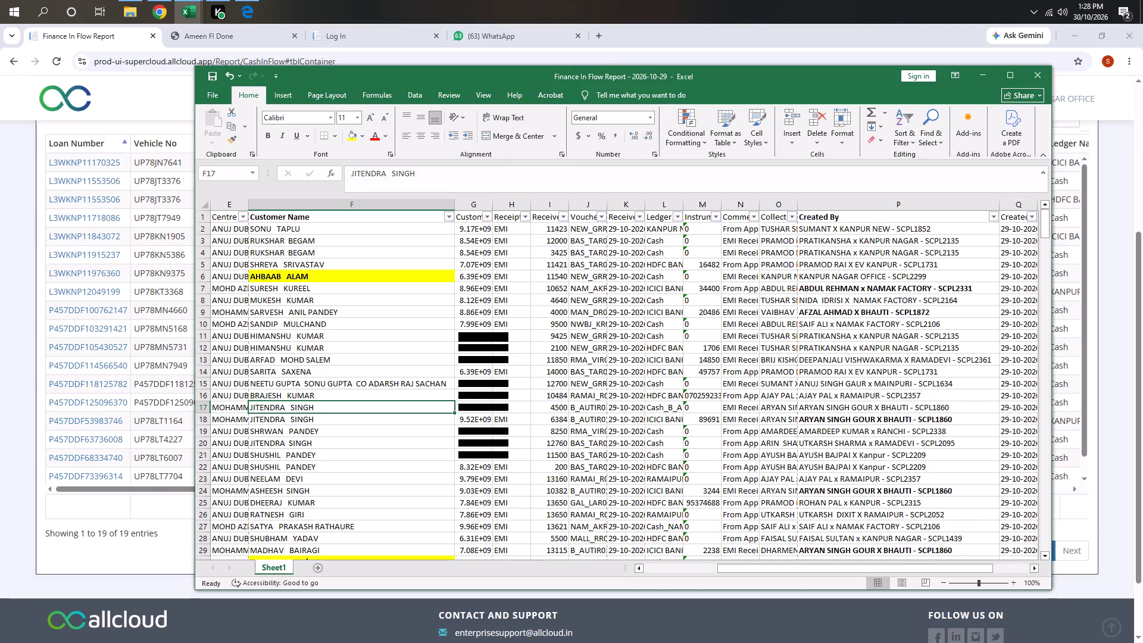
Switch from the saved Finance In Flow Report workbook to another open window.
click(757, 347)
key(alt+Tab)
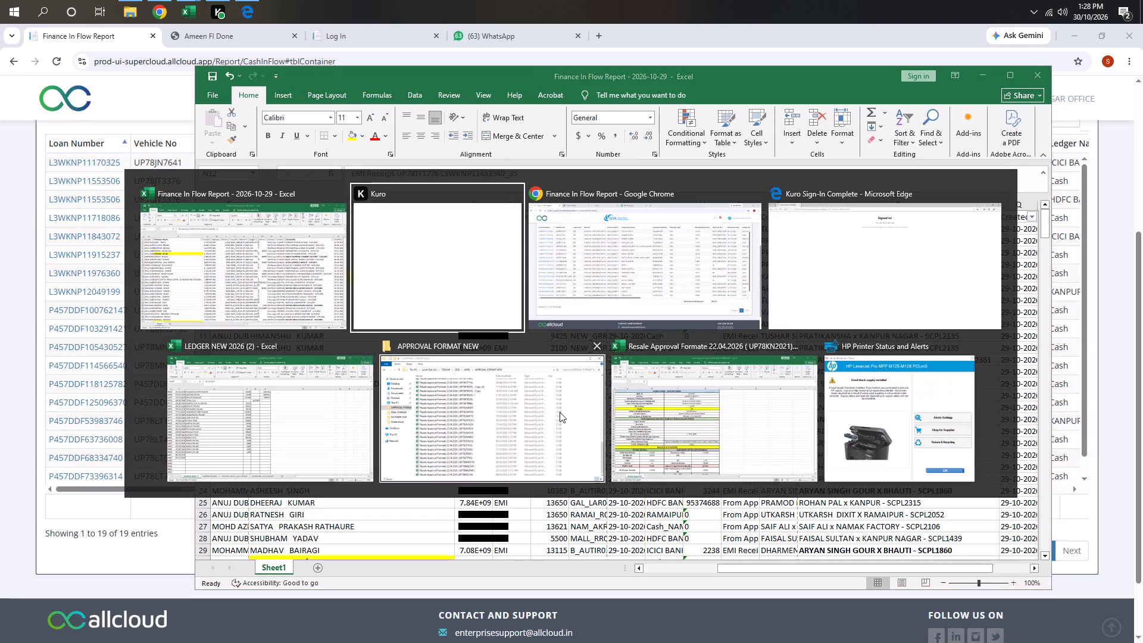
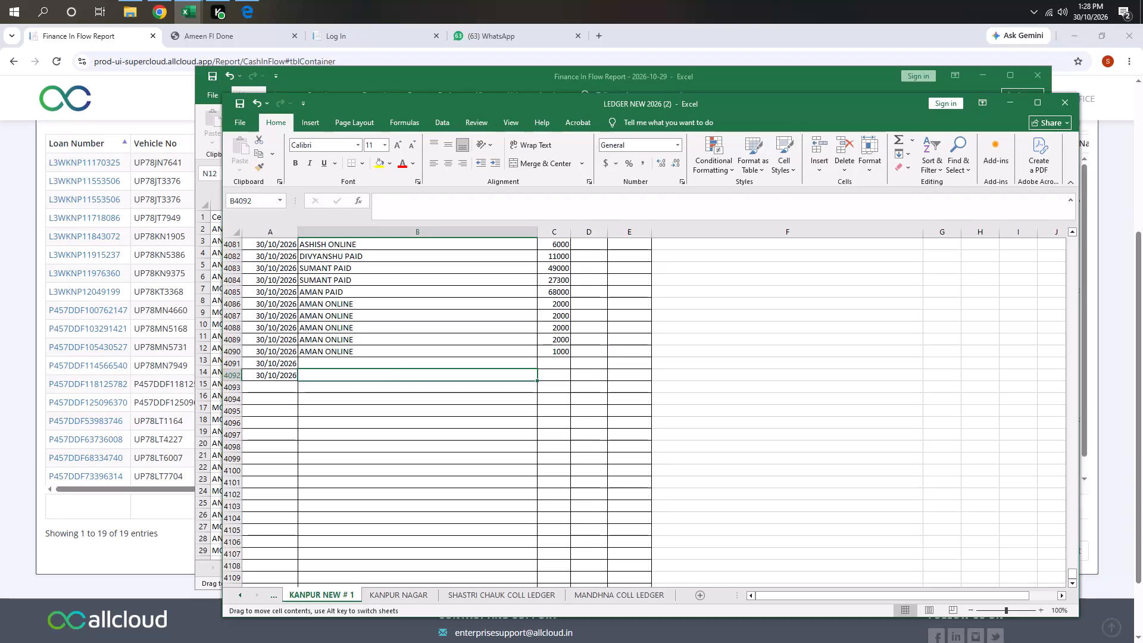
Record a DIVYANSHU PAID entry of 46300 in row 4091 of the KANPUR NEW # 1 ledger sheet.
click(409, 367)
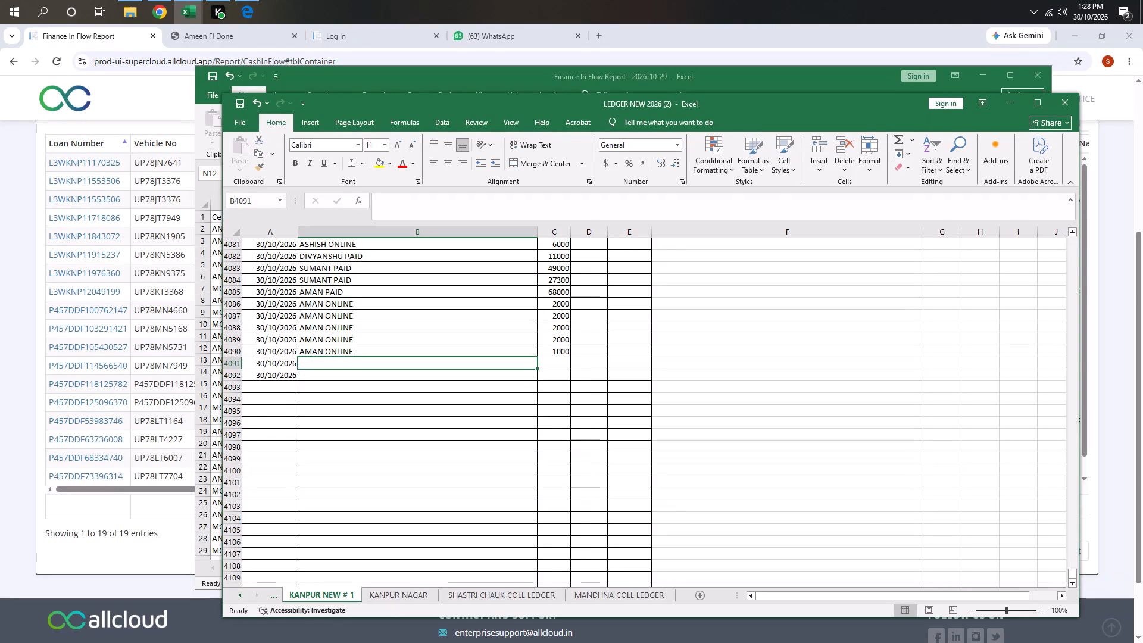
key(Left)
key(Right)
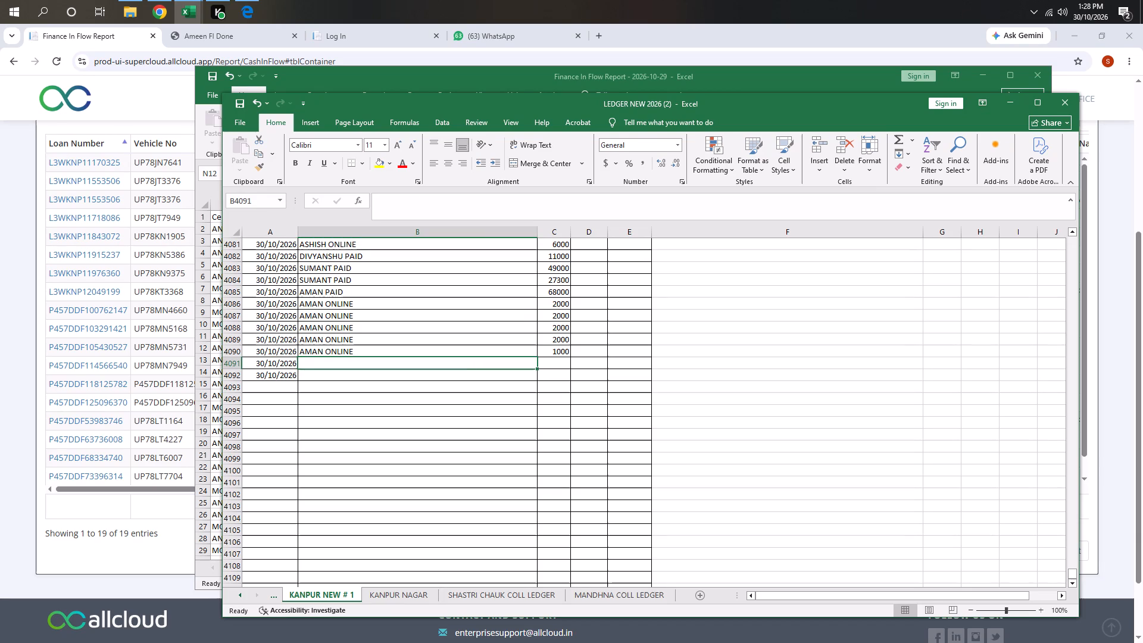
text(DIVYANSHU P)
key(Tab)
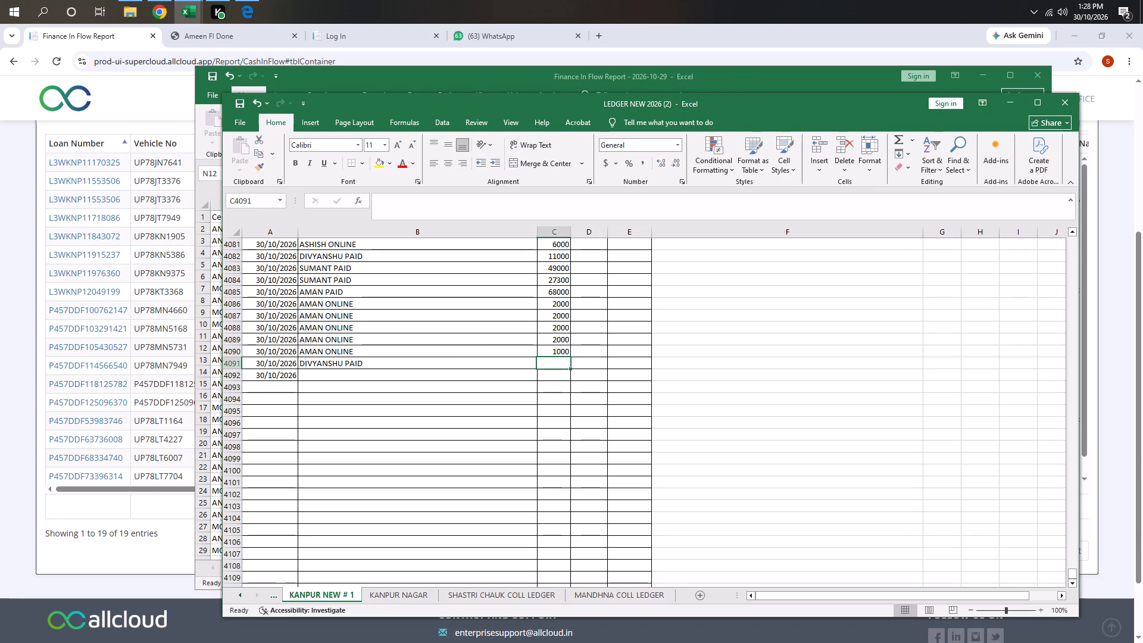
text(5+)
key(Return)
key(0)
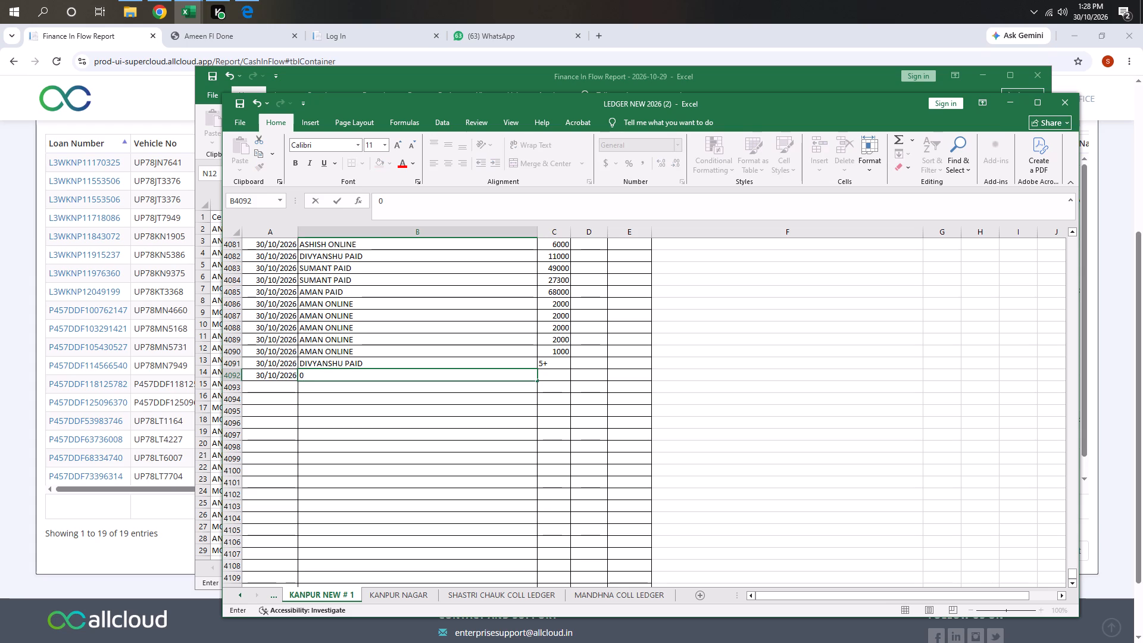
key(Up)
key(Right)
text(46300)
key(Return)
Enter the amount 500 in ledger row 4092 and return to that row's description cell.
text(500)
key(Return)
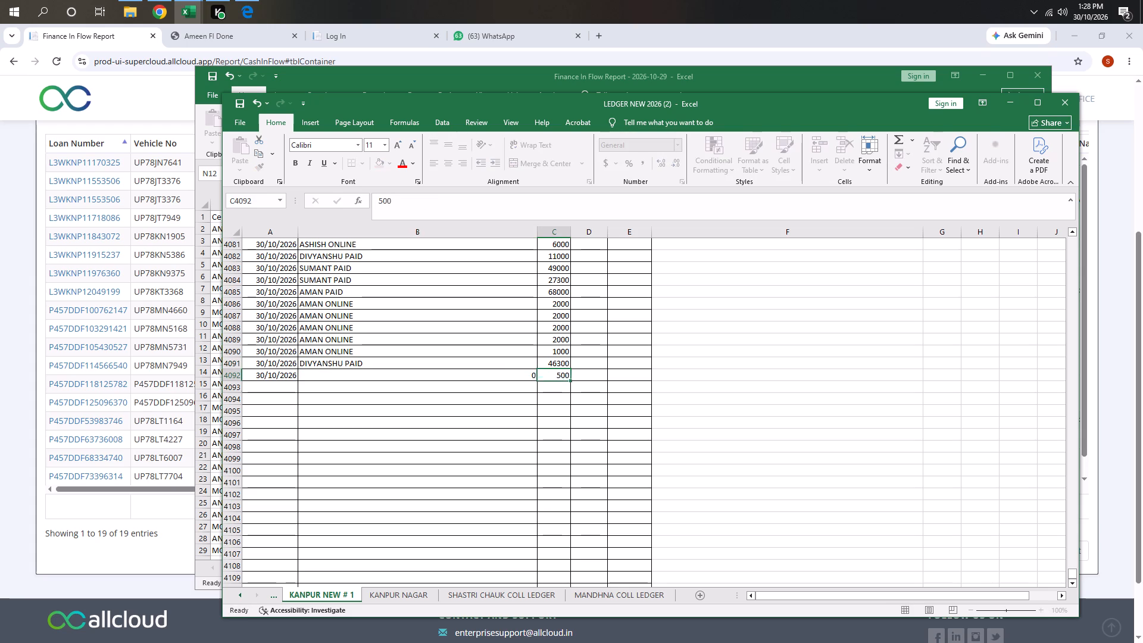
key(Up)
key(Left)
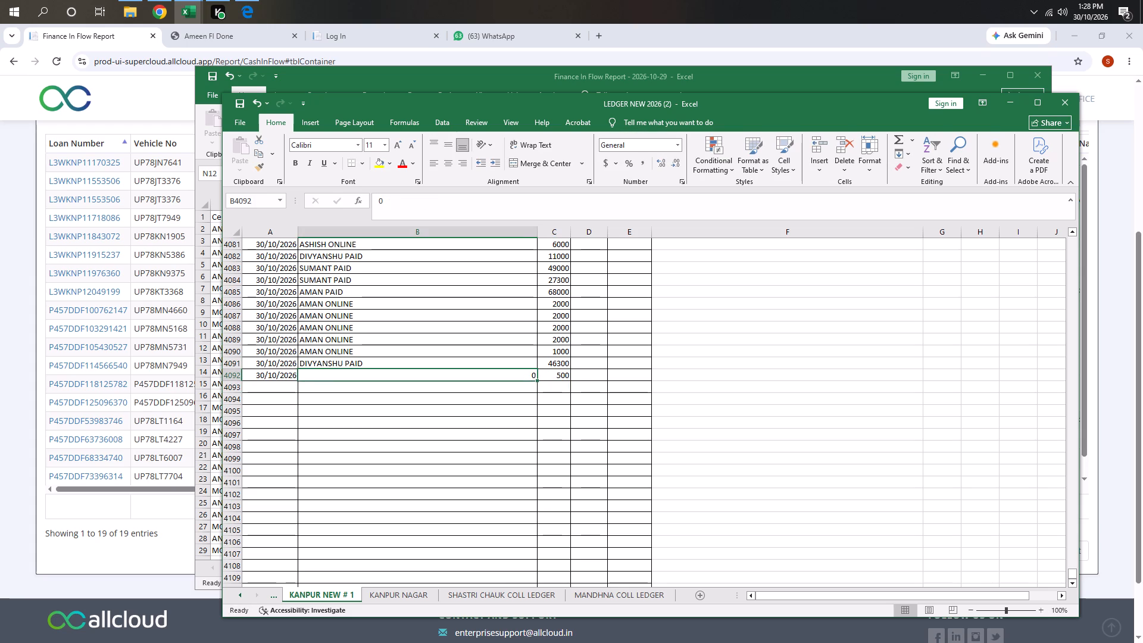
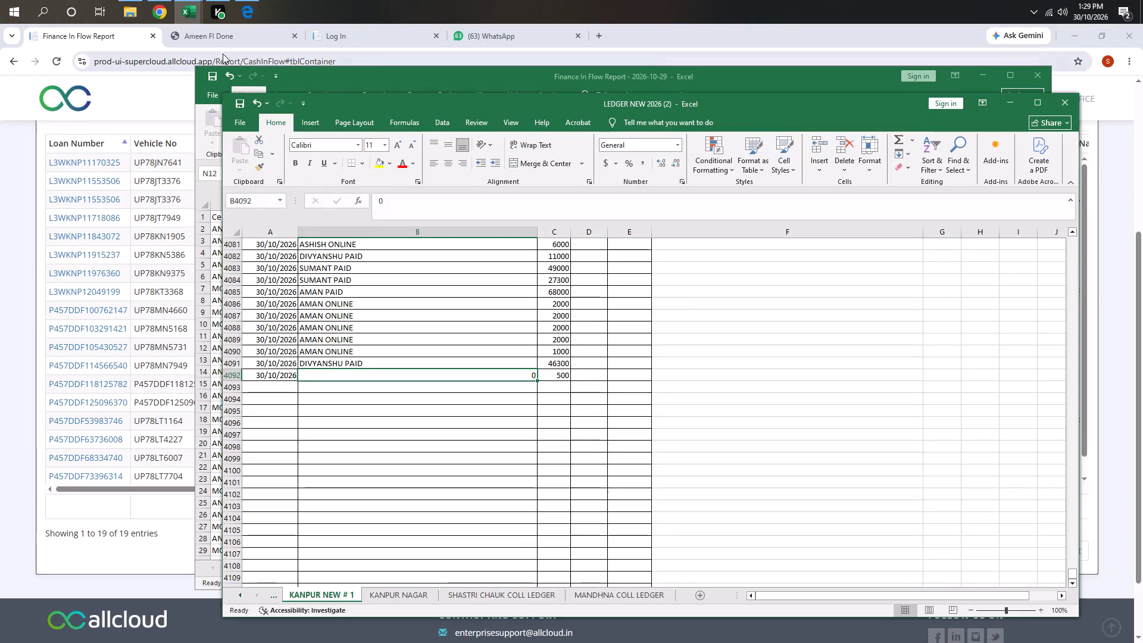
click(56, 33)
scroll(873, 168, up, 11)
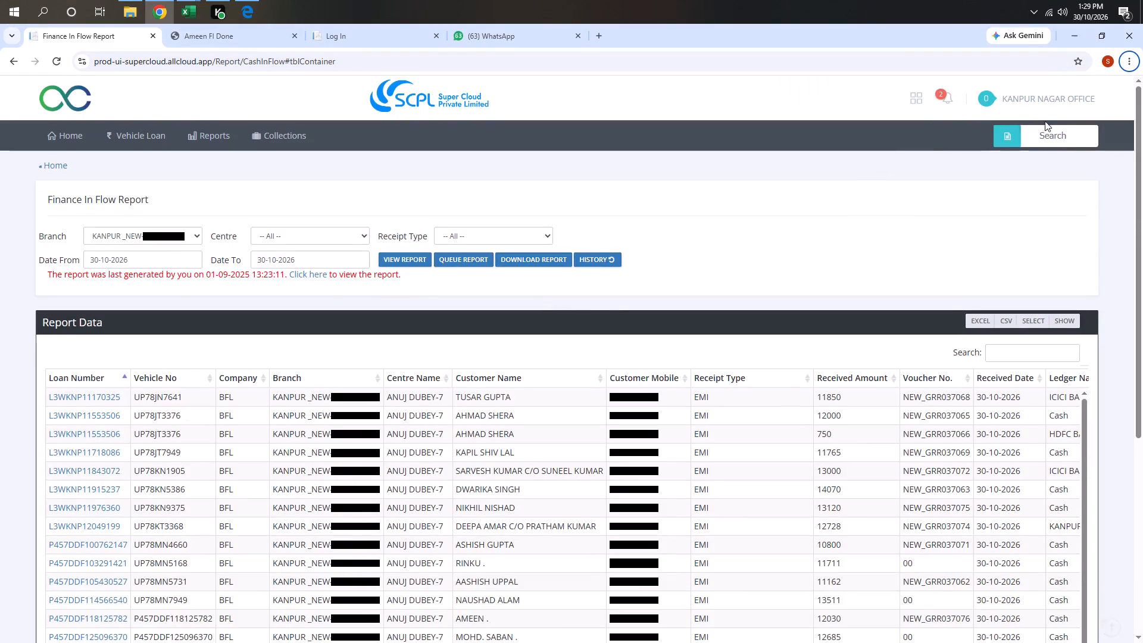
click(1047, 120)
click(1055, 127)
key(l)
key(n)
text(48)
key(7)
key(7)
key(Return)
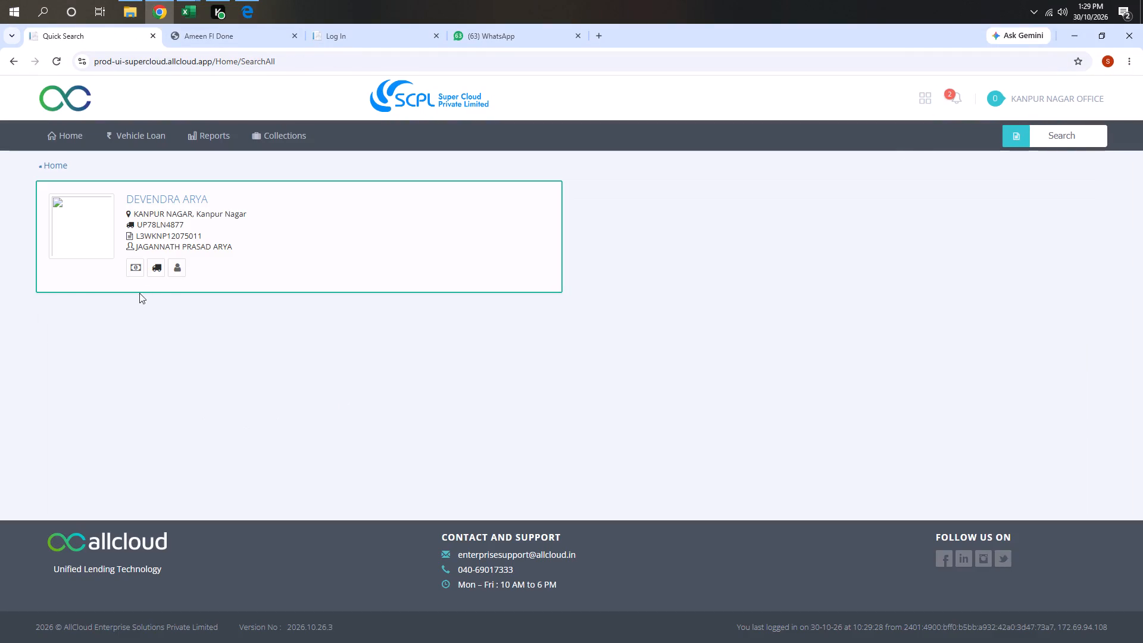
click(138, 266)
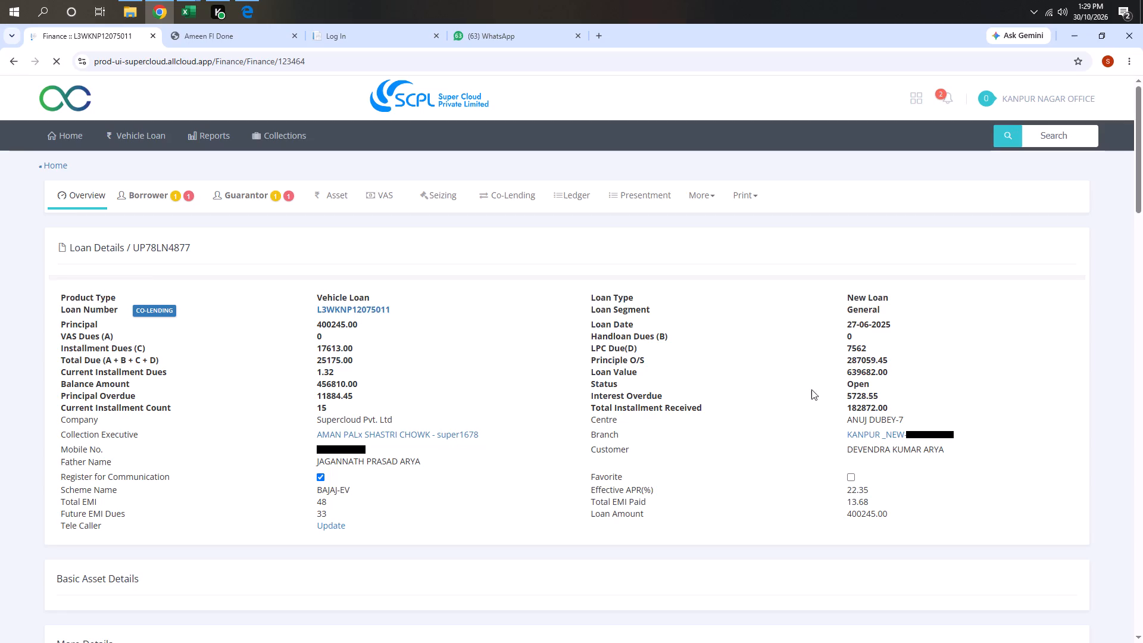
Download the CUSTOMER LOCATION file maps.url from the loan's documents and try to open the downloaded file.
click(709, 201)
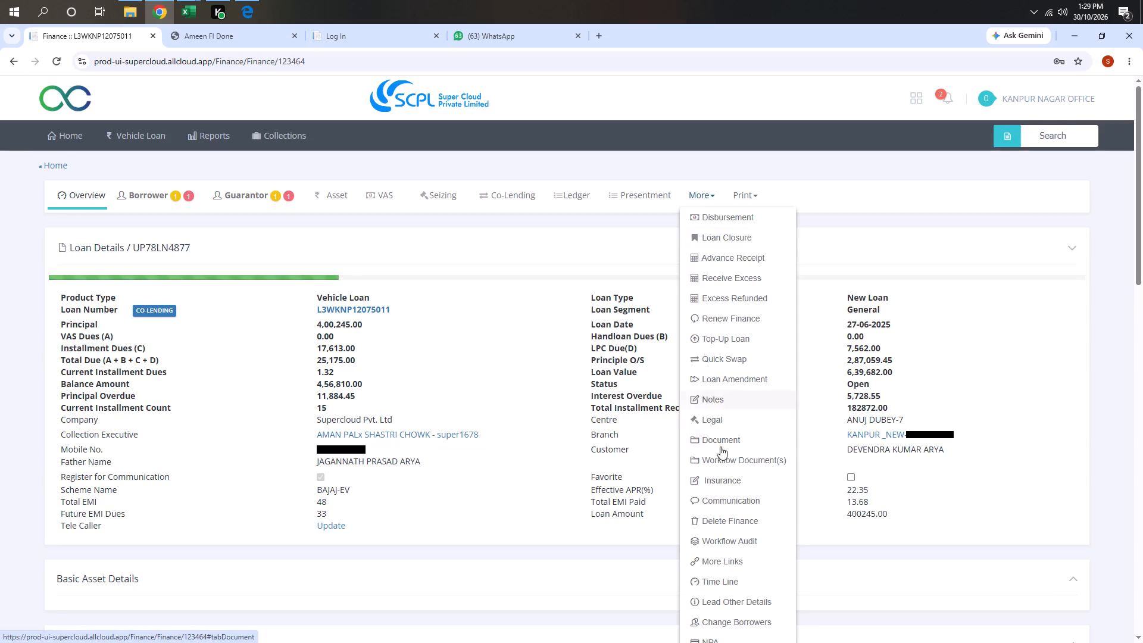
click(720, 441)
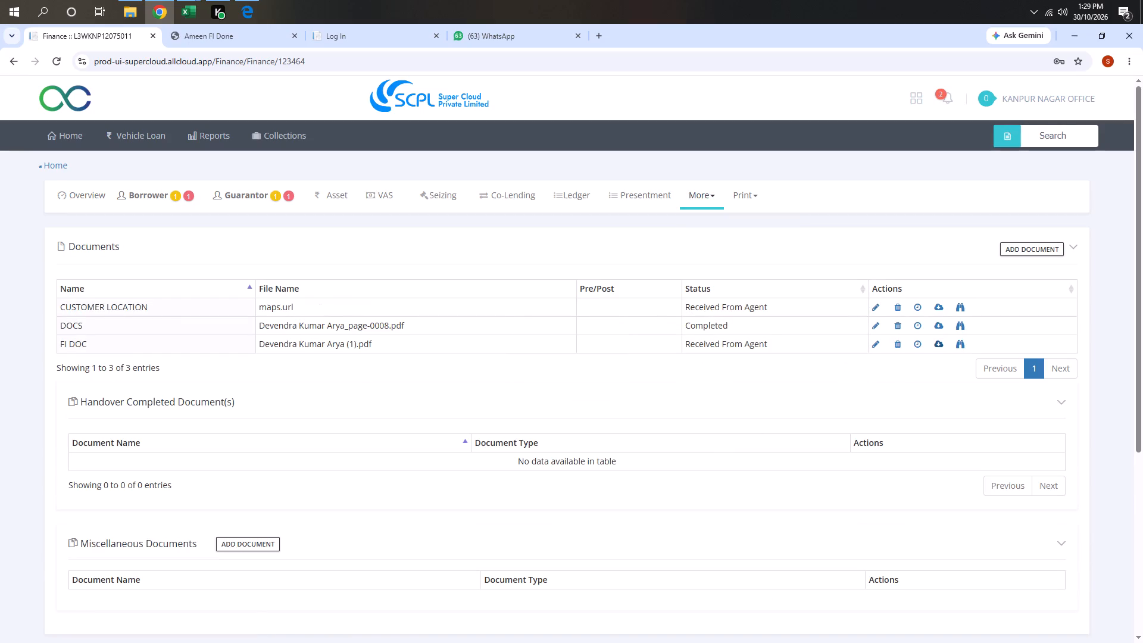
click(939, 309)
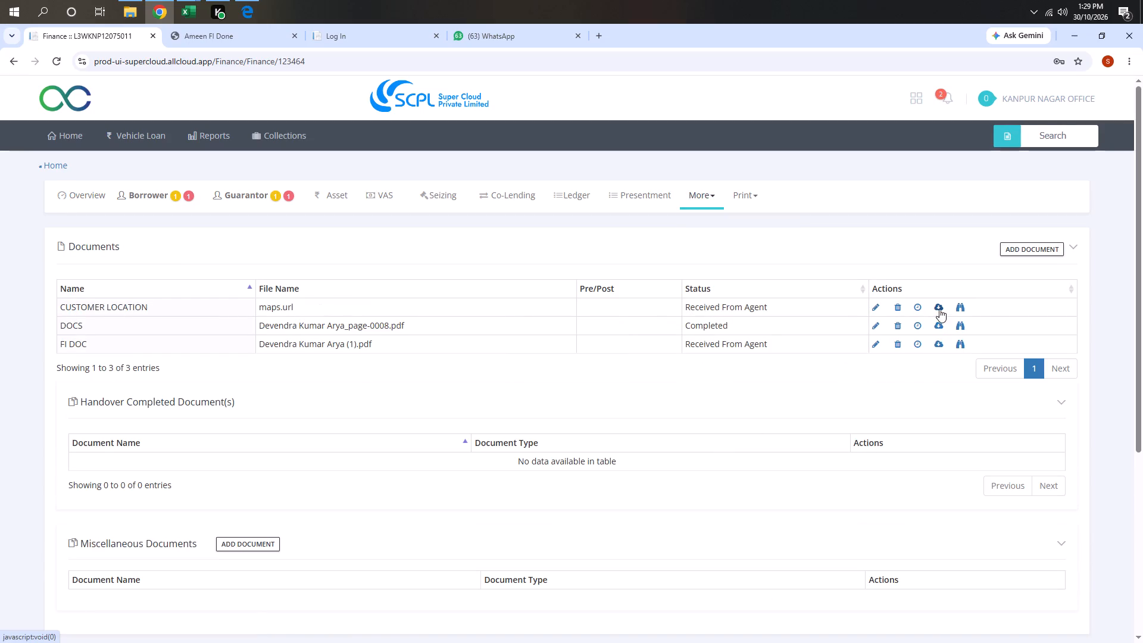
click(971, 96)
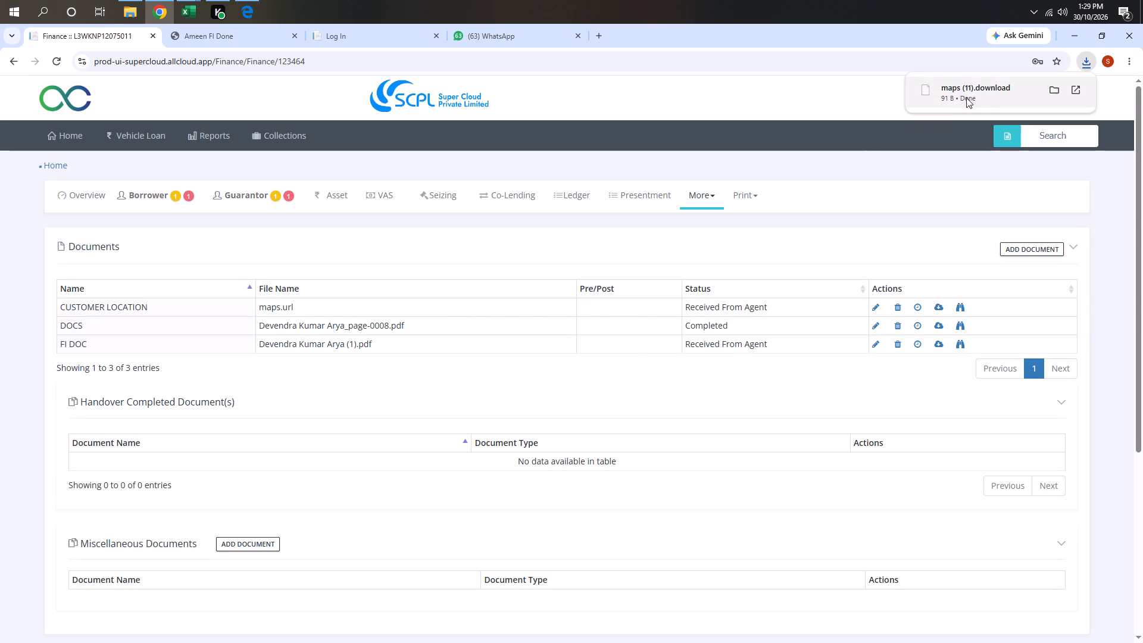
click(827, 252)
click(1083, 66)
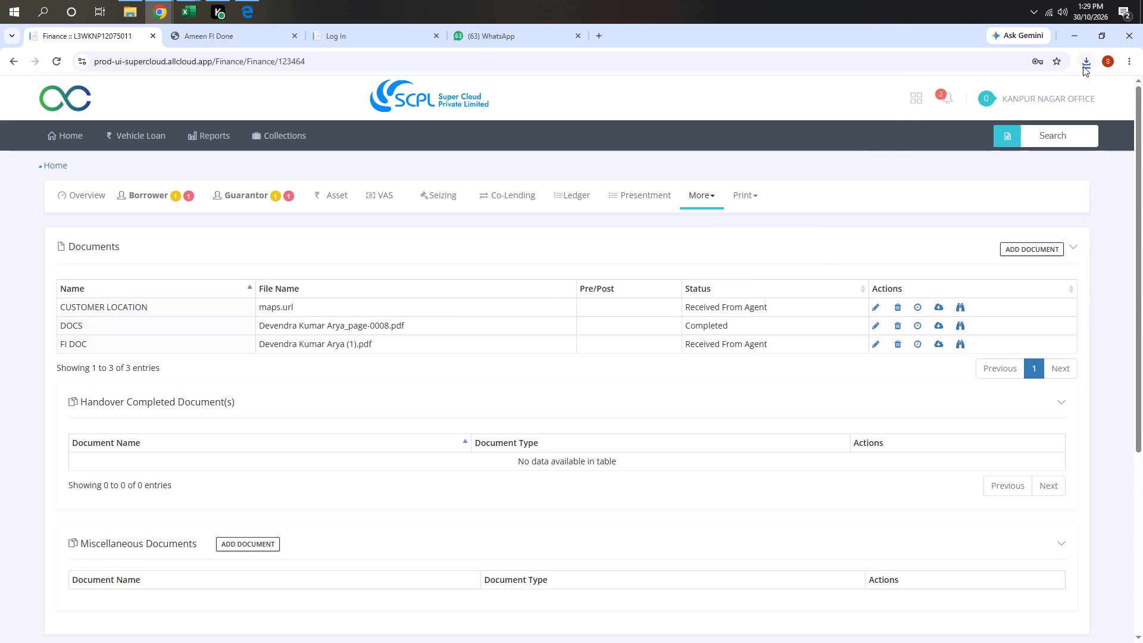
click(981, 119)
Open the FI DOC file from the loan's documents for viewing.
click(941, 338)
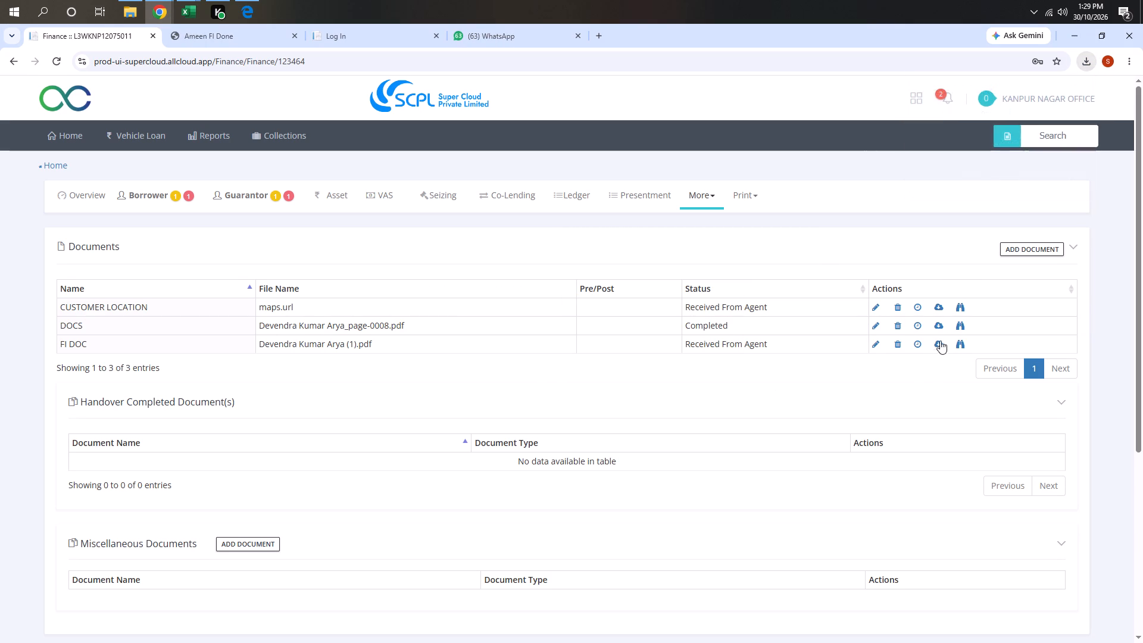
click(939, 344)
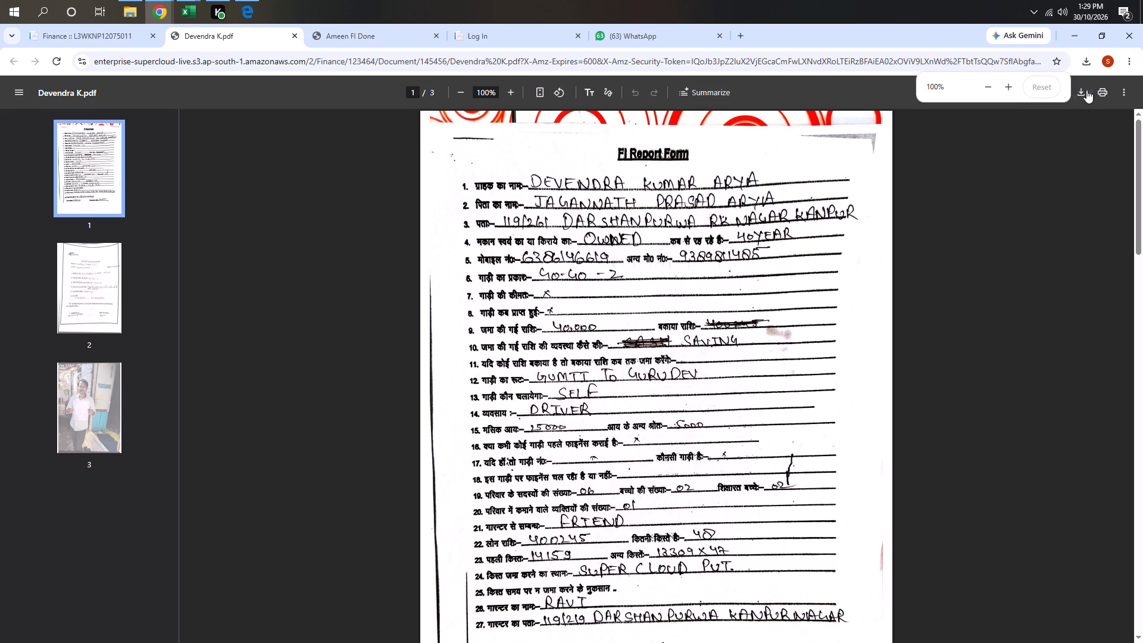
Download the opened FI report PDF to the Downloads folder, keeping its suggested file name.
click(1083, 95)
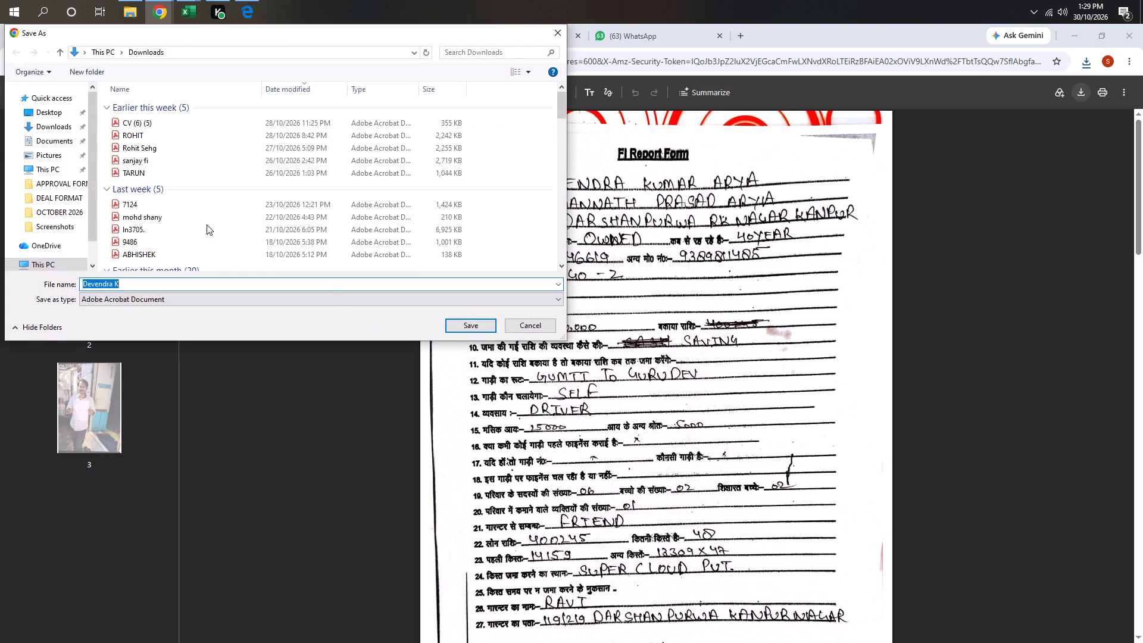
click(65, 129)
click(467, 330)
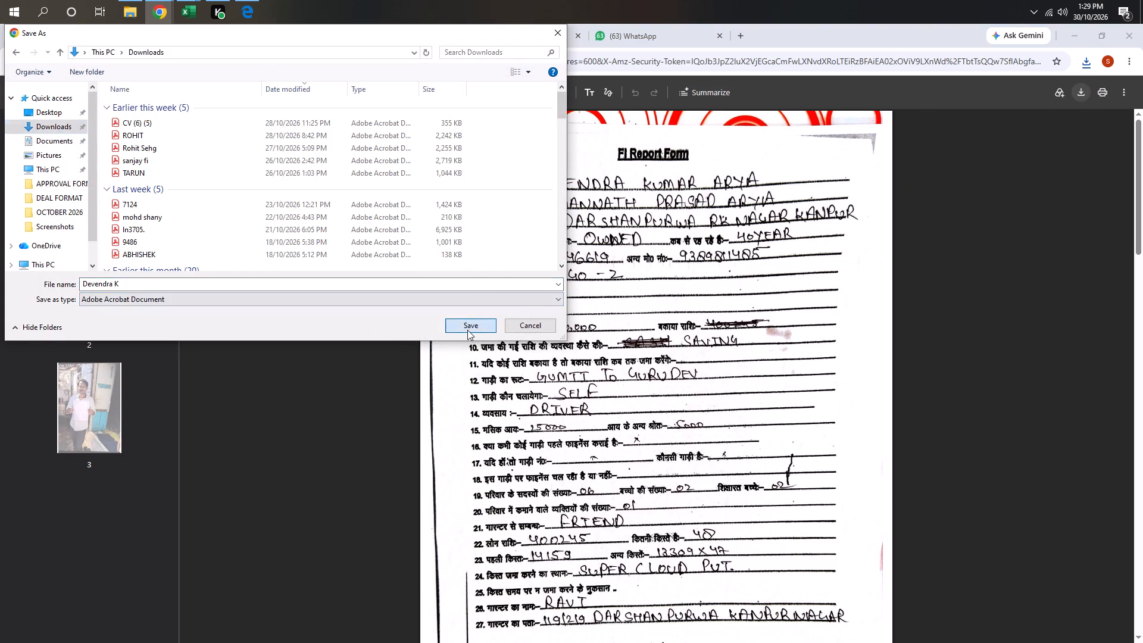
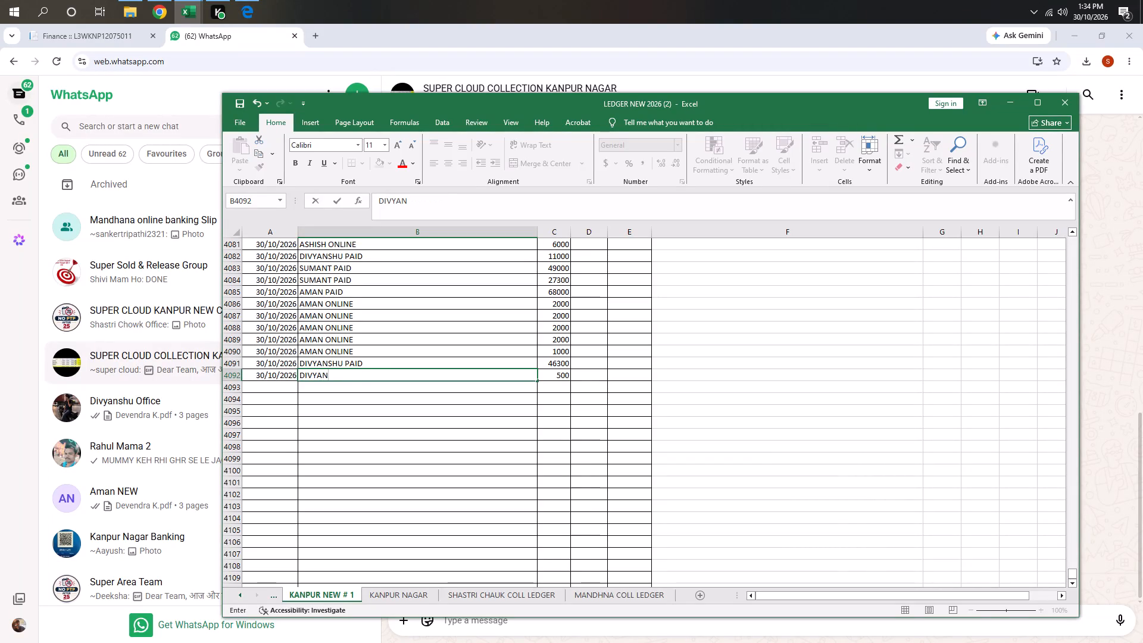
Complete the name DIVYANSHU in the description cell of row 4092 in the KANPUR NEW # 1 ledger.
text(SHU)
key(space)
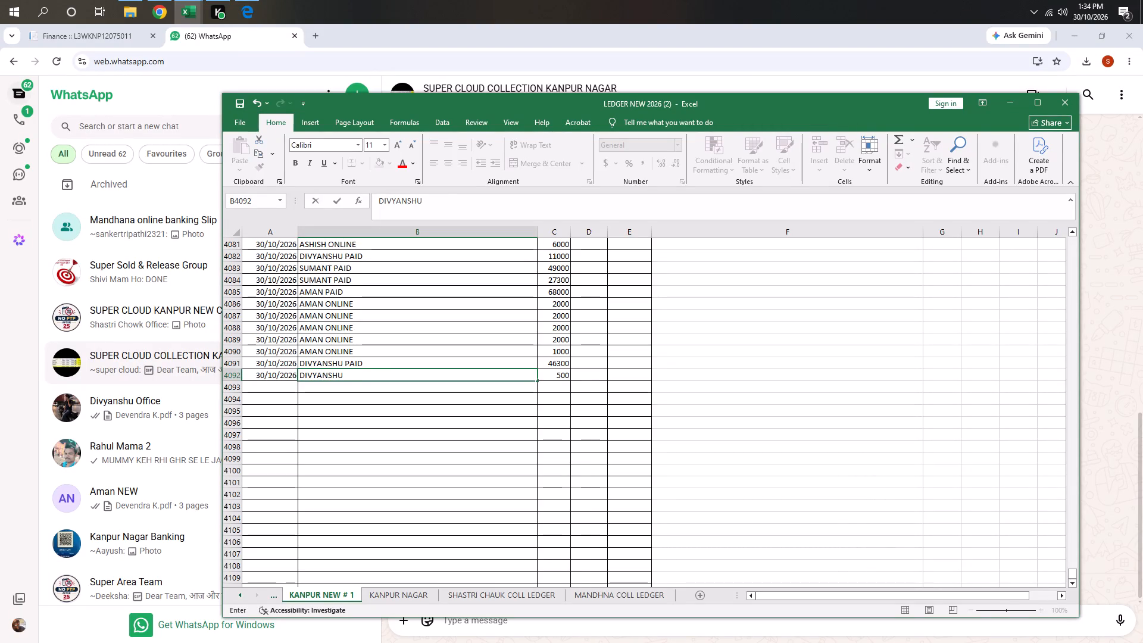
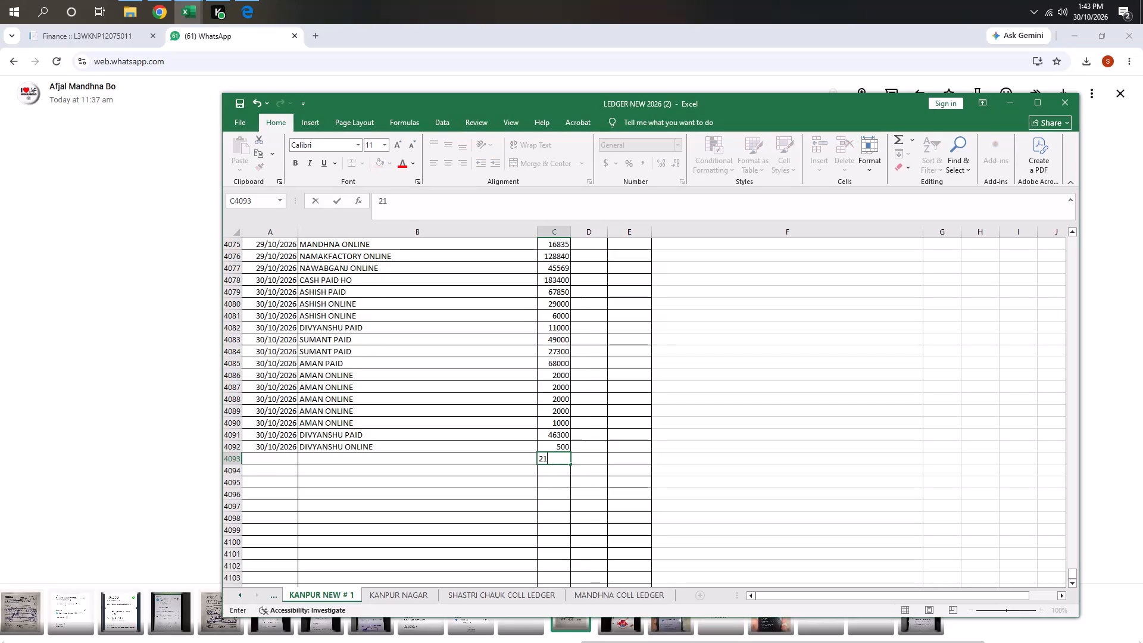
Enter the amount 215000 in row 4093 of the KANPUR NEW # 1 ledger with the description MANDHNA PAID HO.
key(Return)
key(Left)
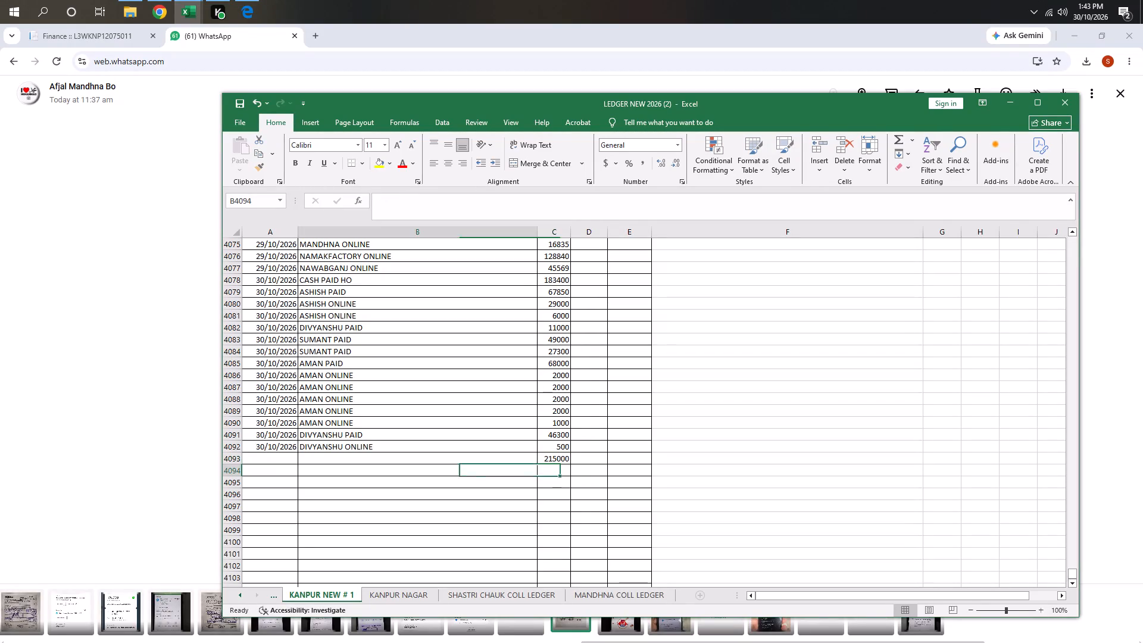
key(Up)
text(MANDHNA)
key(space)
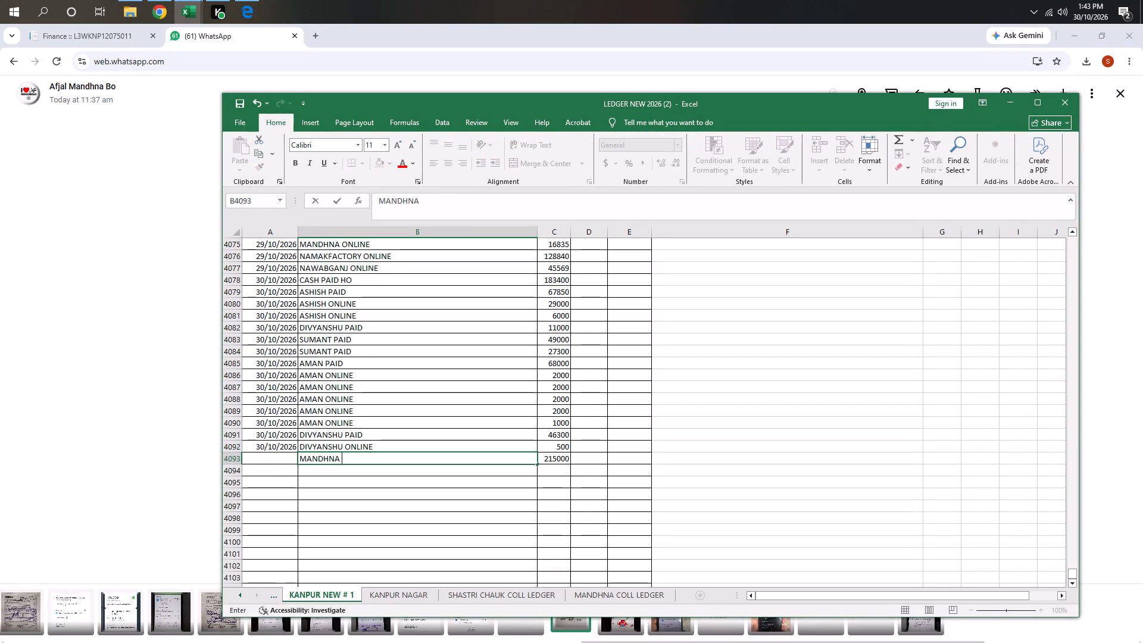
text(PA)
key(Down)
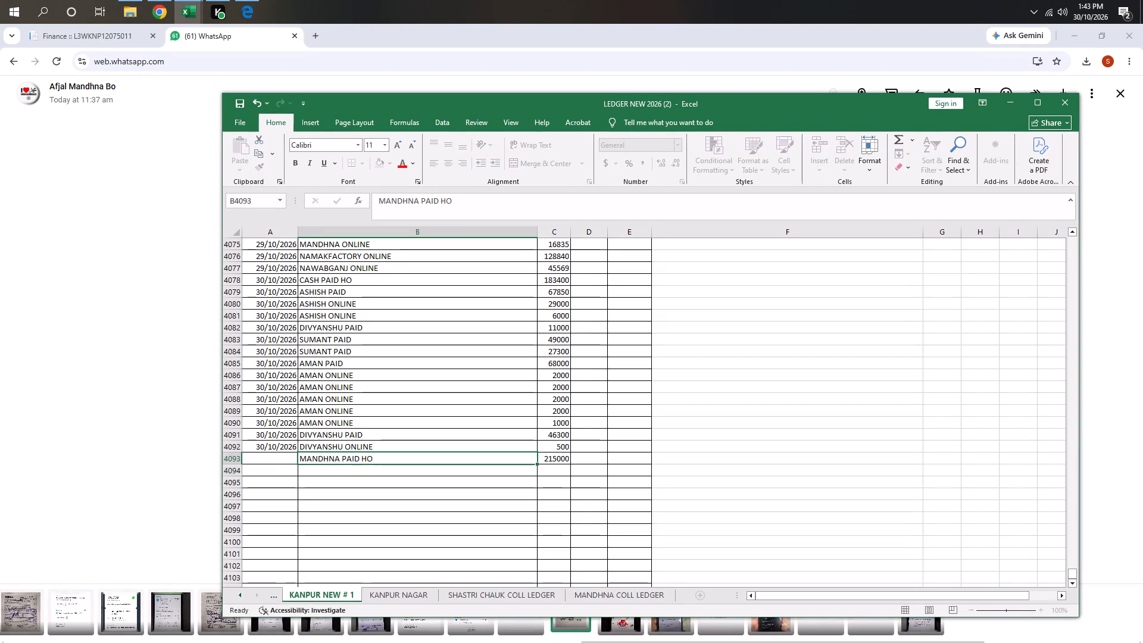
Change the description in cell B4093 to MANDHNA BANKING.
key(Up)
key(F2)
key(BackSpace)
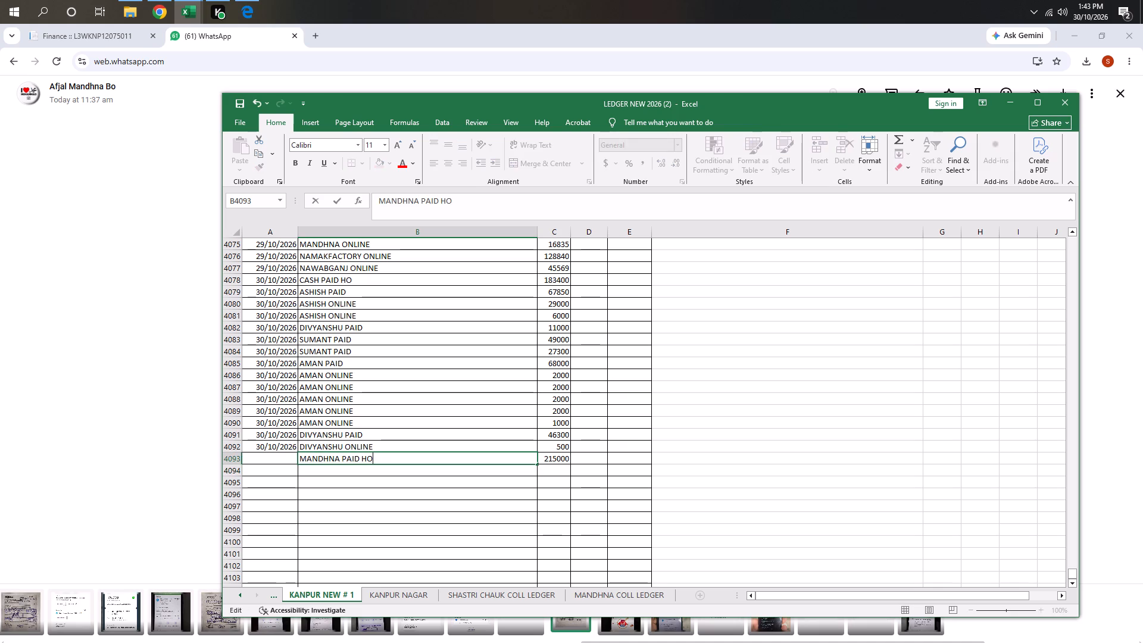
key(BackSpace)
key(BackSpace)
key(BackSpace)
key(BackSpace)
key(BackSpace)
key(BackSpace)
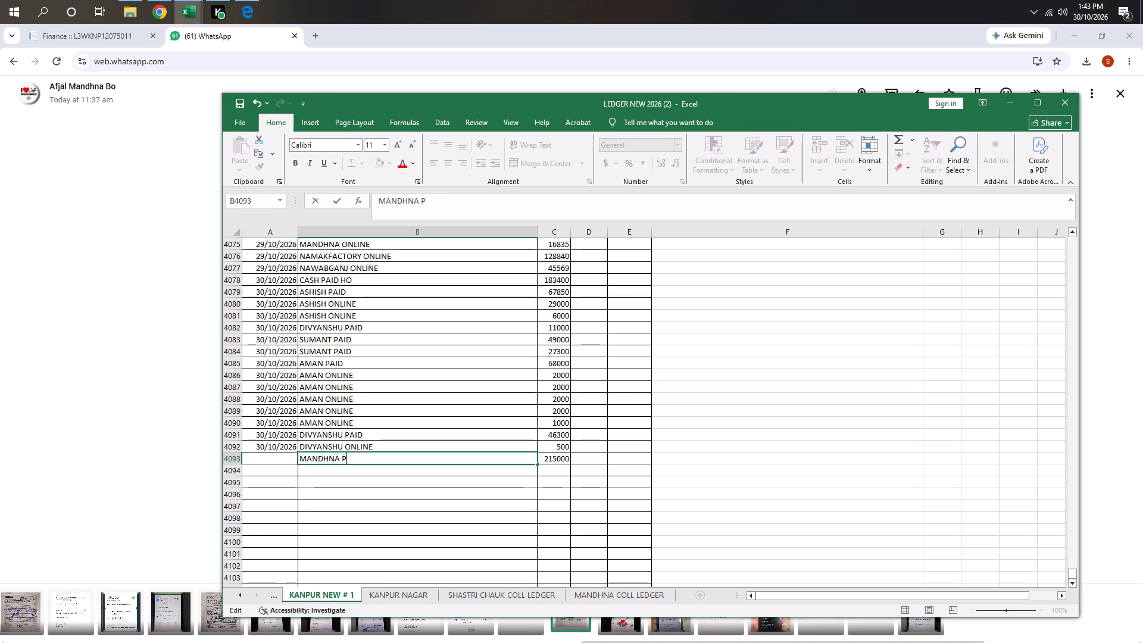
key(BackSpace)
text(BAN)
key(Return)
Fill the date 30/10/2026 down column A from row 4092 through row 4110.
key(Left)
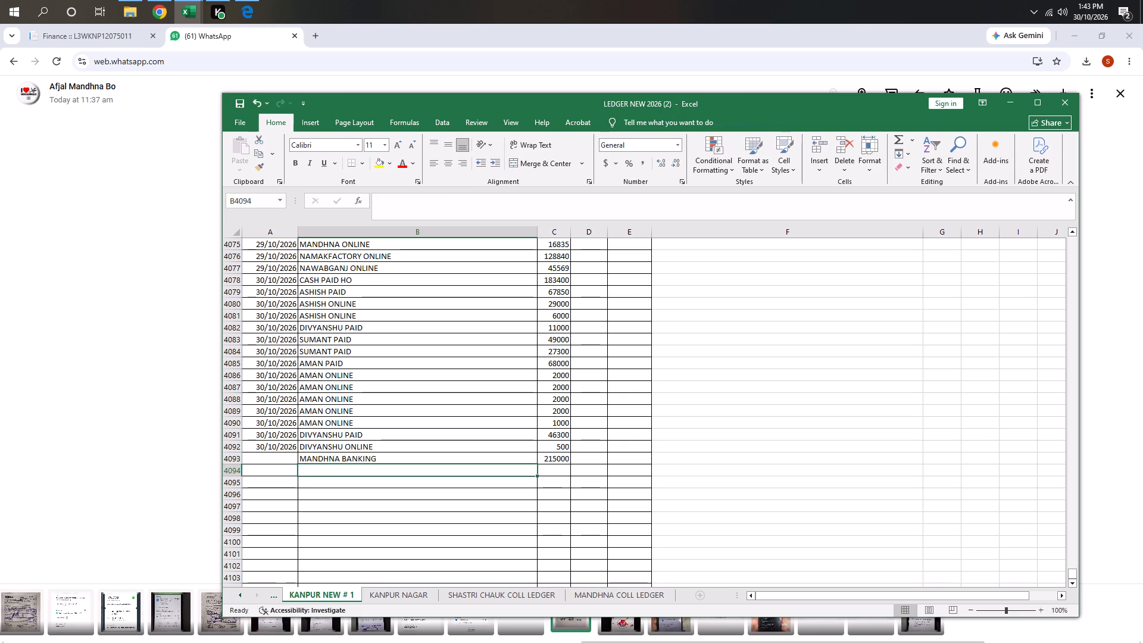
key(Up)
key(Up)
key(shift+Down)
key(shift+Down)
key(shift+Down)
key(shift+Down)
key(shift+Down)
key(shift+Down)
key(shift+Down)
key(shift+Down)
key(shift+Down)
key(shift+Down)
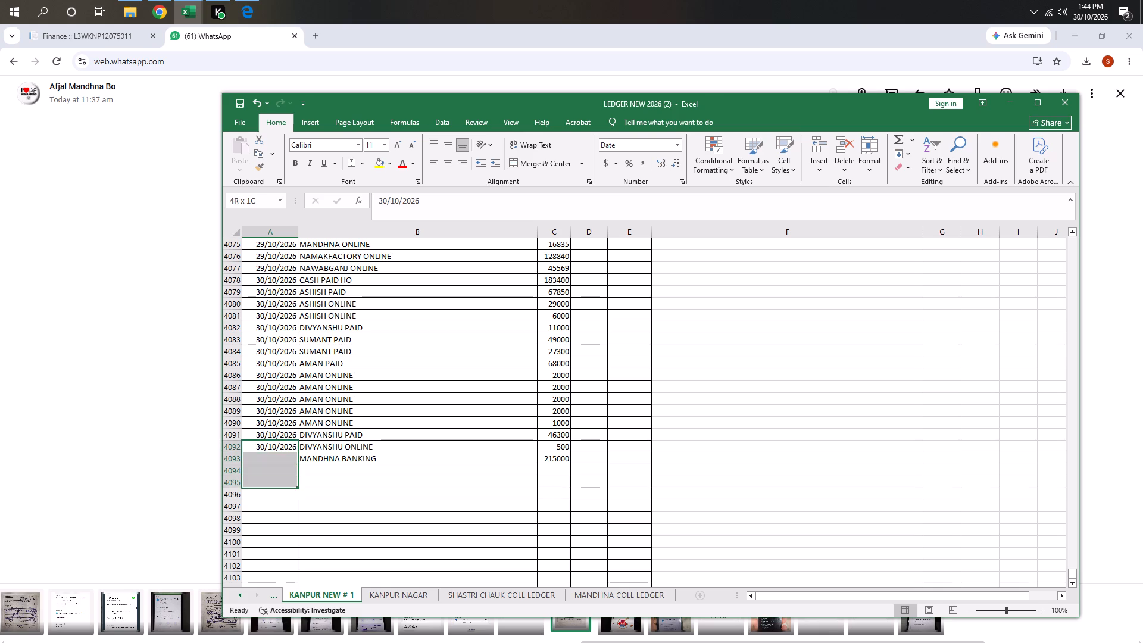
key(shift+Down)
key(shift+Down)
key(shift+Down)
key(shift+Down)
key(shift+Down)
key(shift+Down)
key(shift+Down)
key(shift+Down)
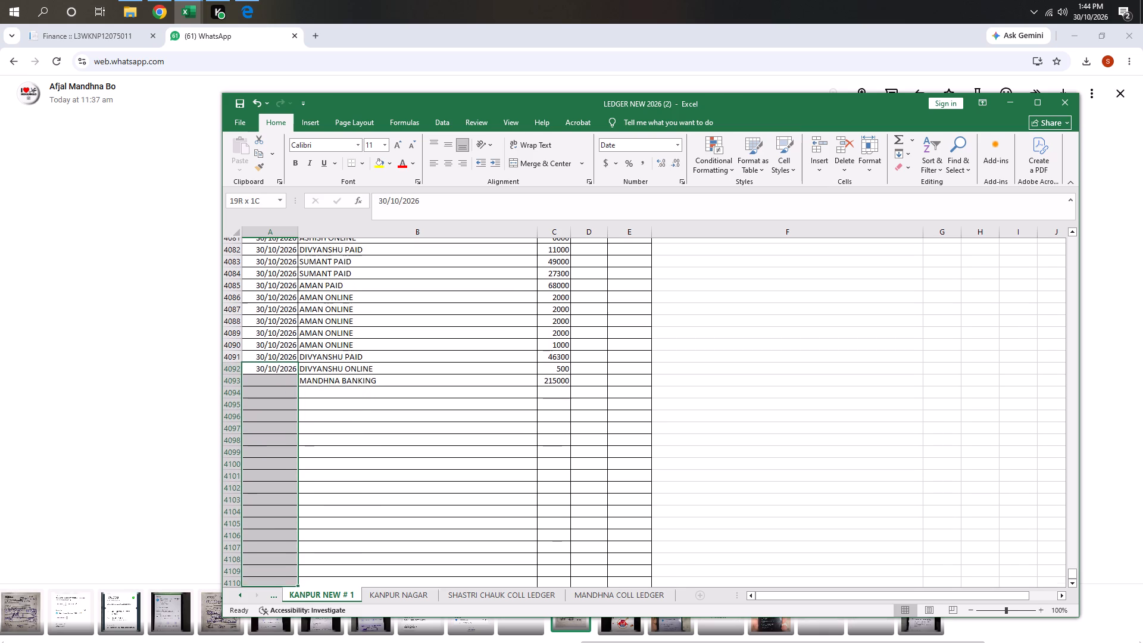
key(ctrl+d)
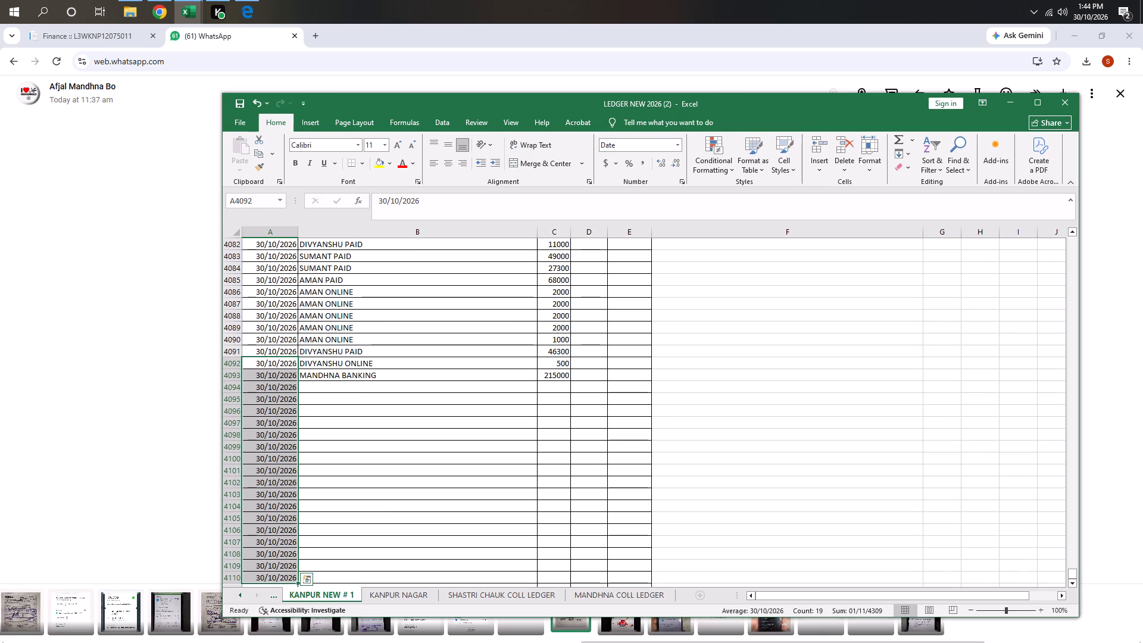
Go to the empty description cell B4094 for the next 30/10/2026 ledger entry.
key(Left)
key(Left)
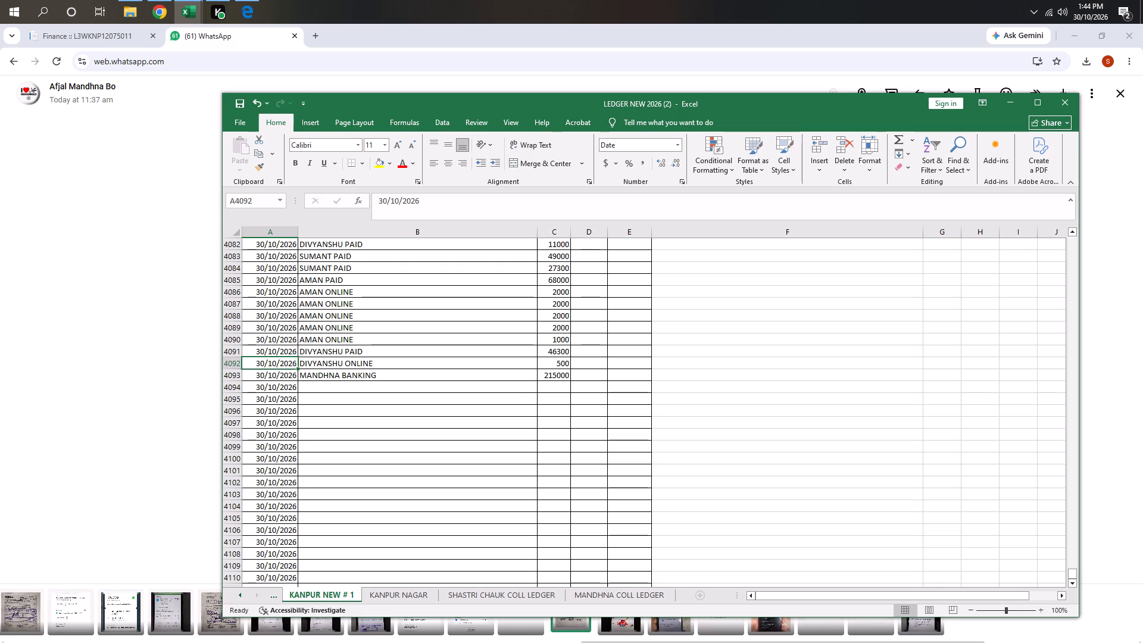
key(Down)
key(Left)
key(Down)
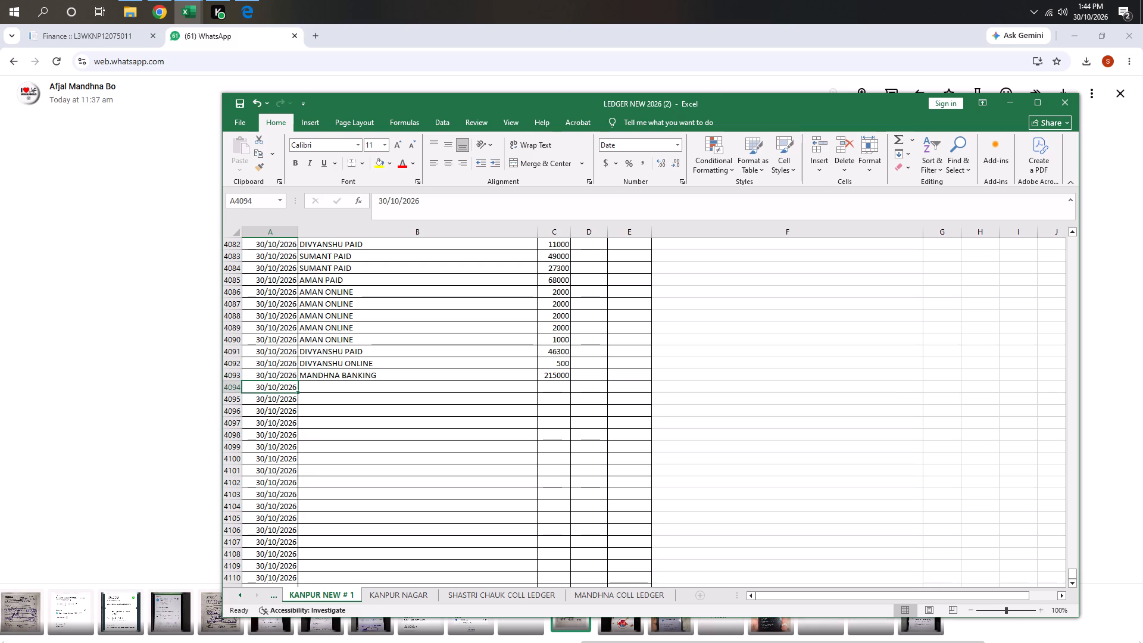
key(Down)
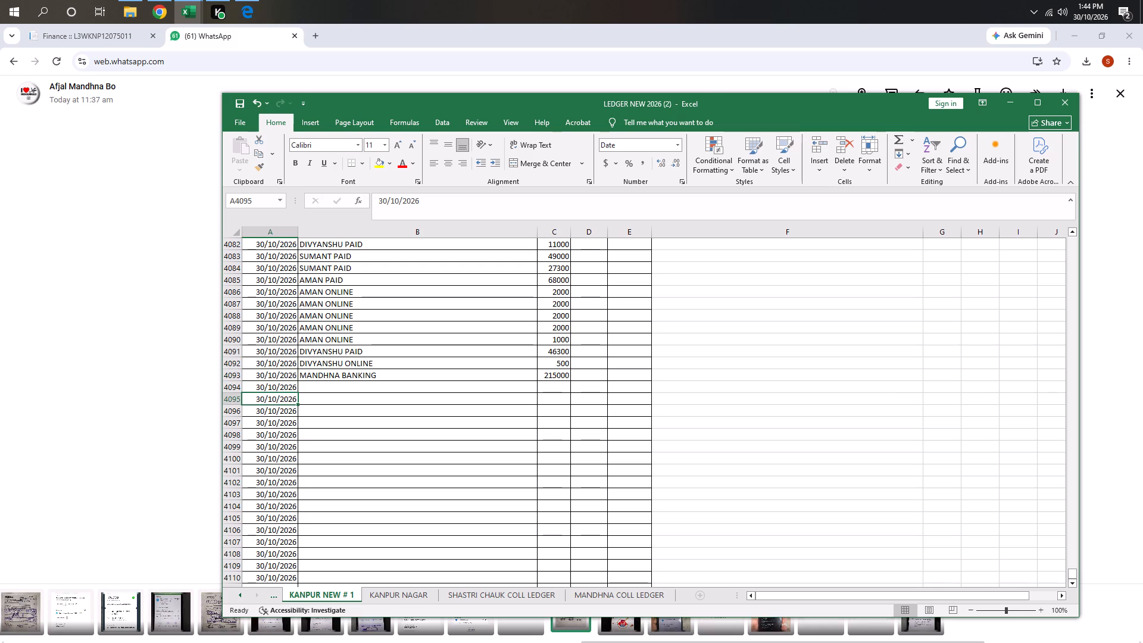
key(Up)
key(Right)
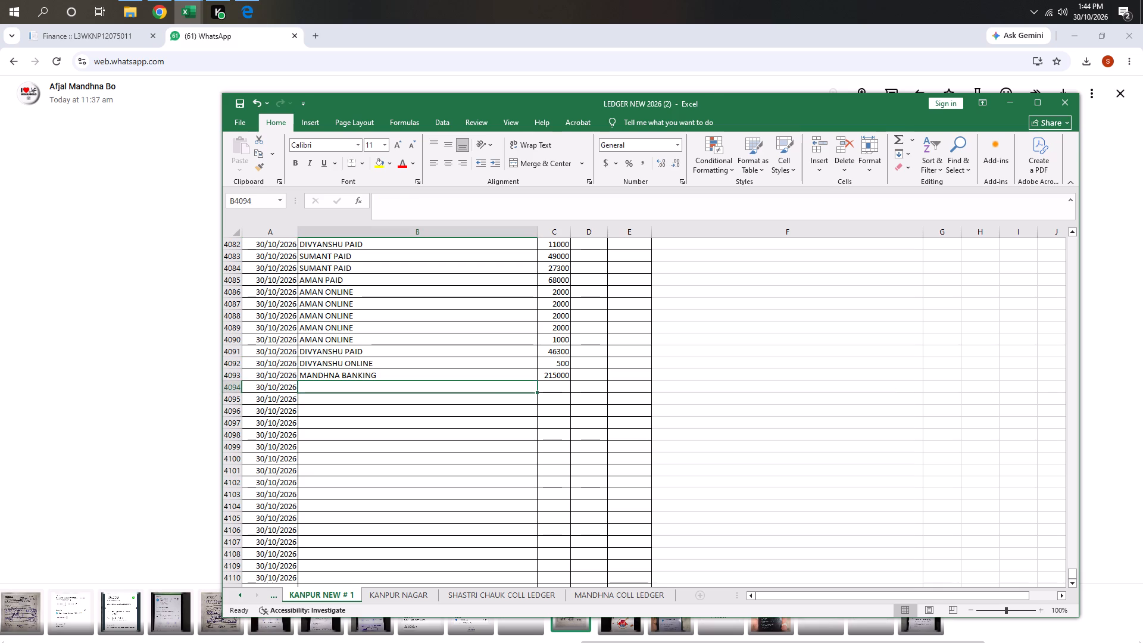
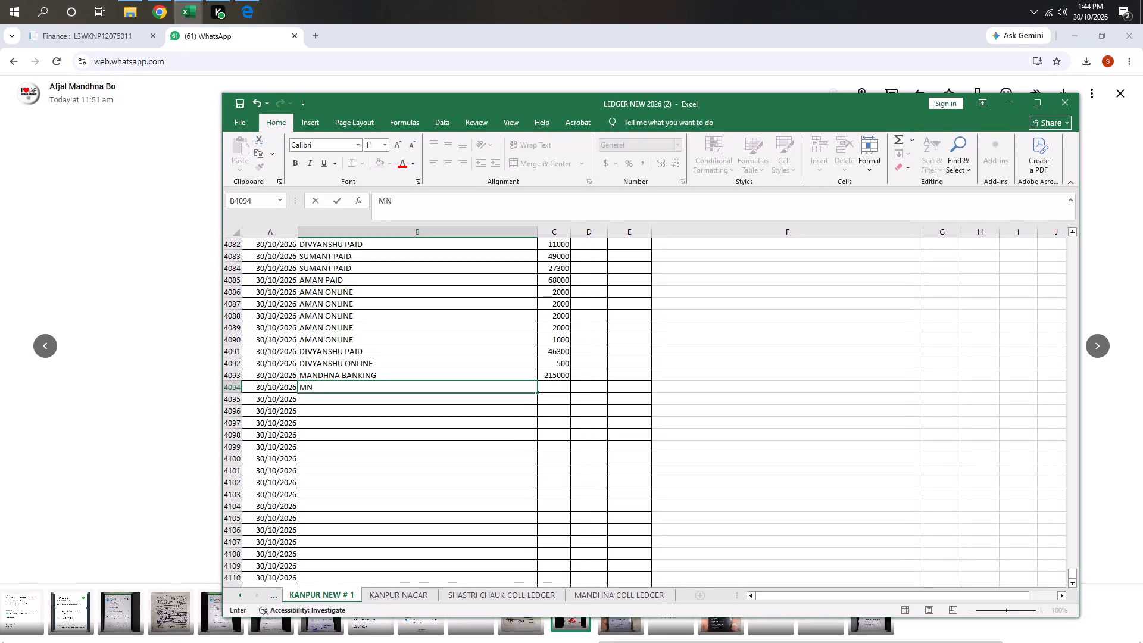
Enter the description MANDHNA ONLINE in cell B4094 of the KANPUR NEW # 1 ledger.
key(BackSpace)
text(ANDHNA O)
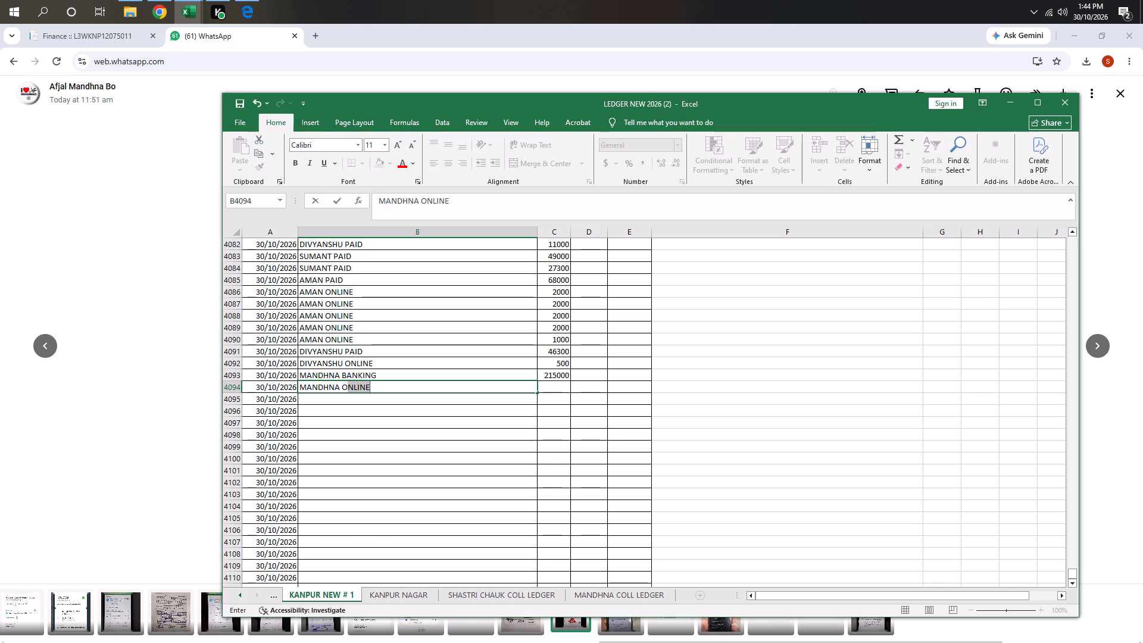
key(Down)
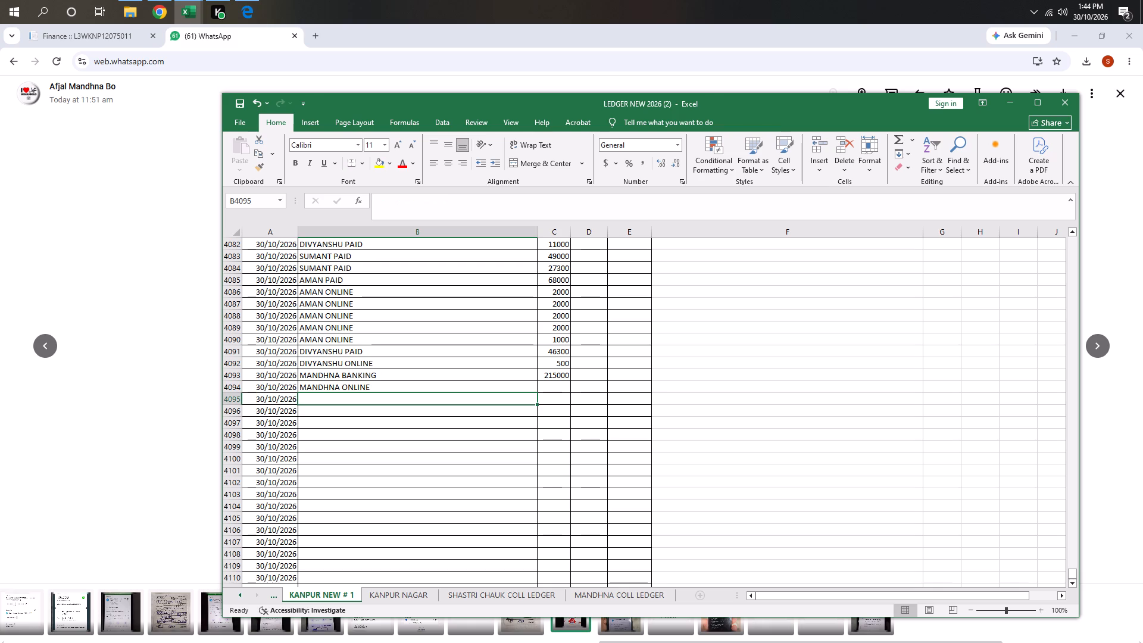
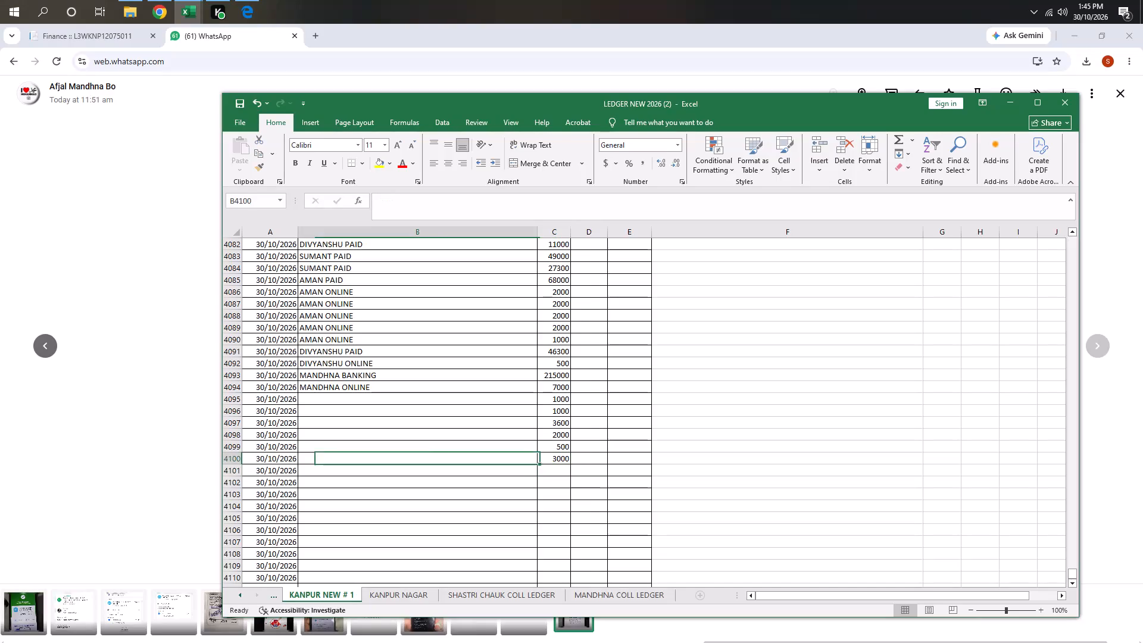
Select the description cells in column B from the MANDHNA ONLINE entry in B4094 downward, alongside the amounts already entered.
key(Up)
key(Up)
key(Up)
key(Up)
key(Up)
key(Up)
key(shift+Down)
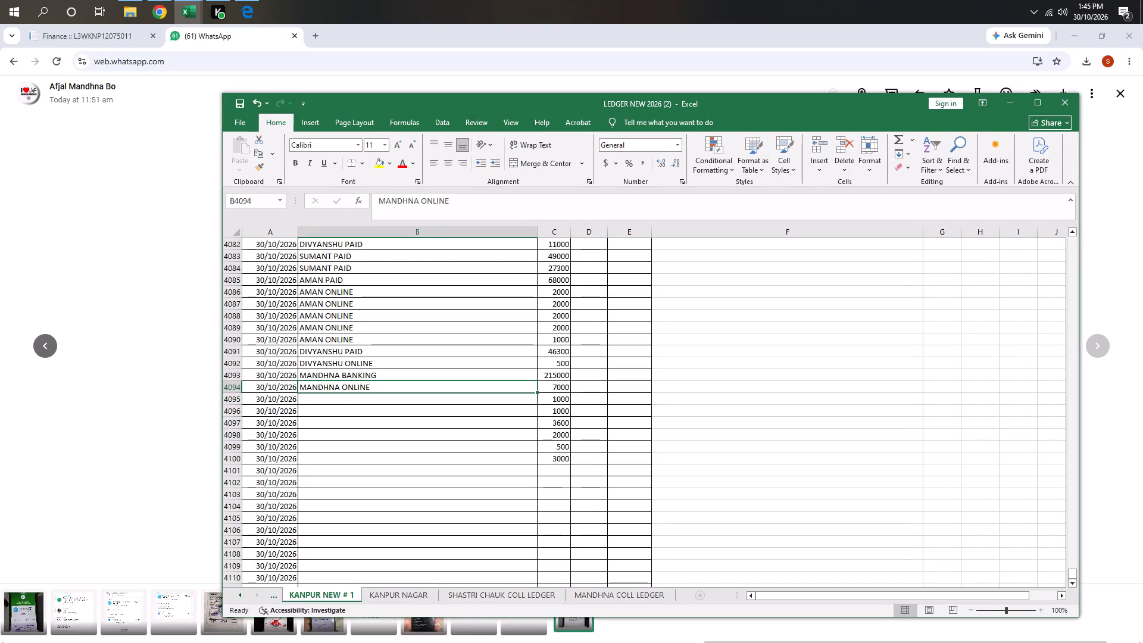
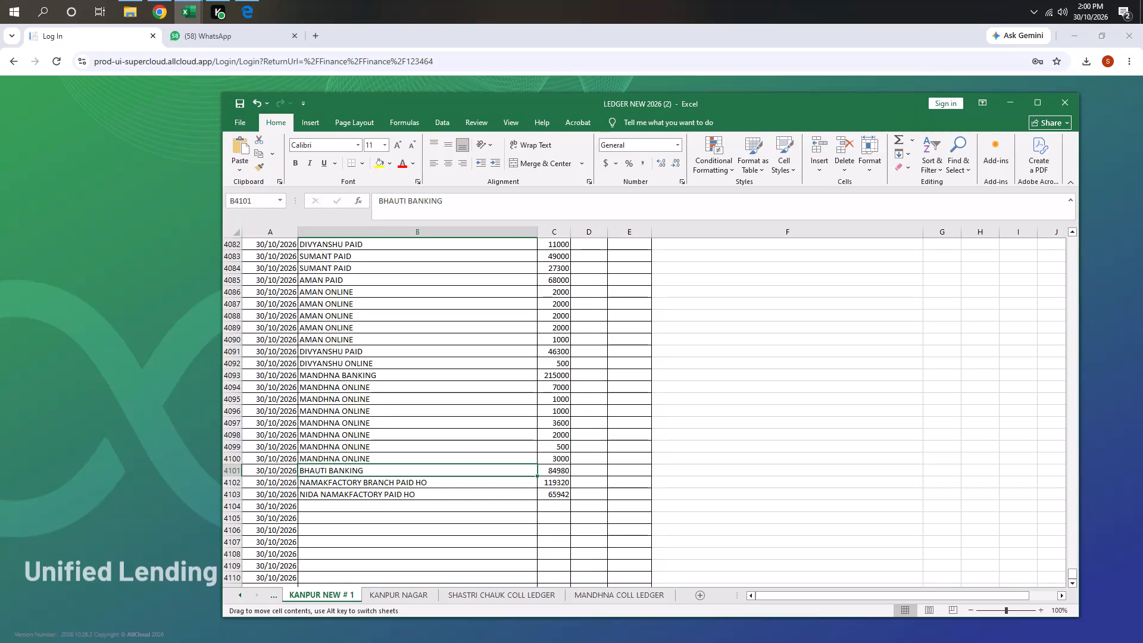
Save the LEDGER NEW 2026 (2) workbook with the 30/10/2026 Kanpur ledger entries.
key(ctrl+s)
key(ctrl+s)
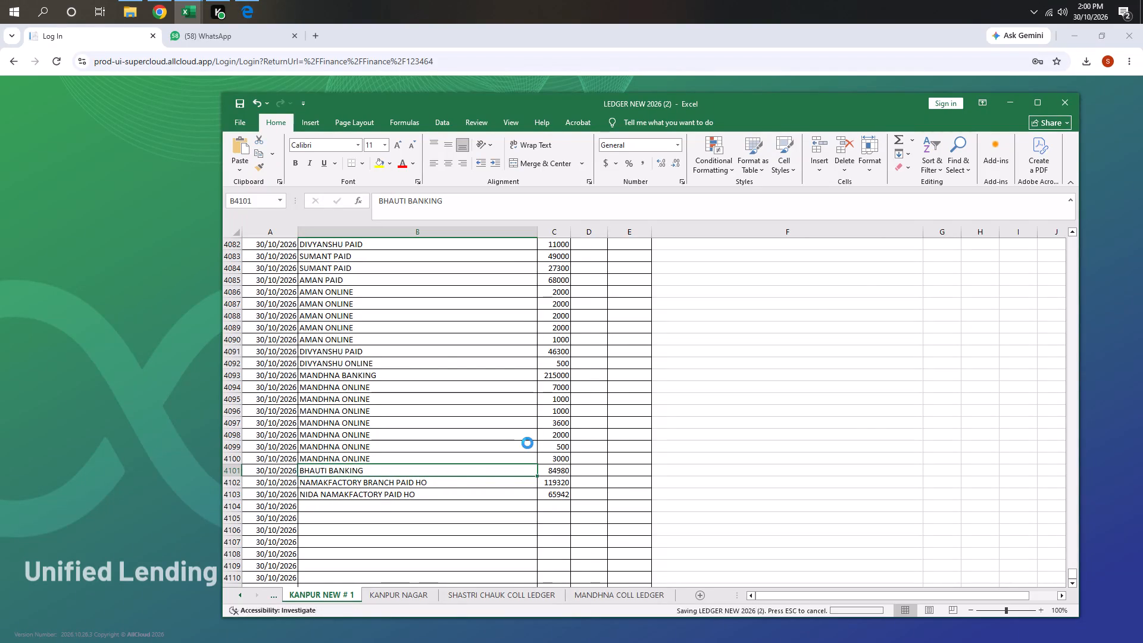
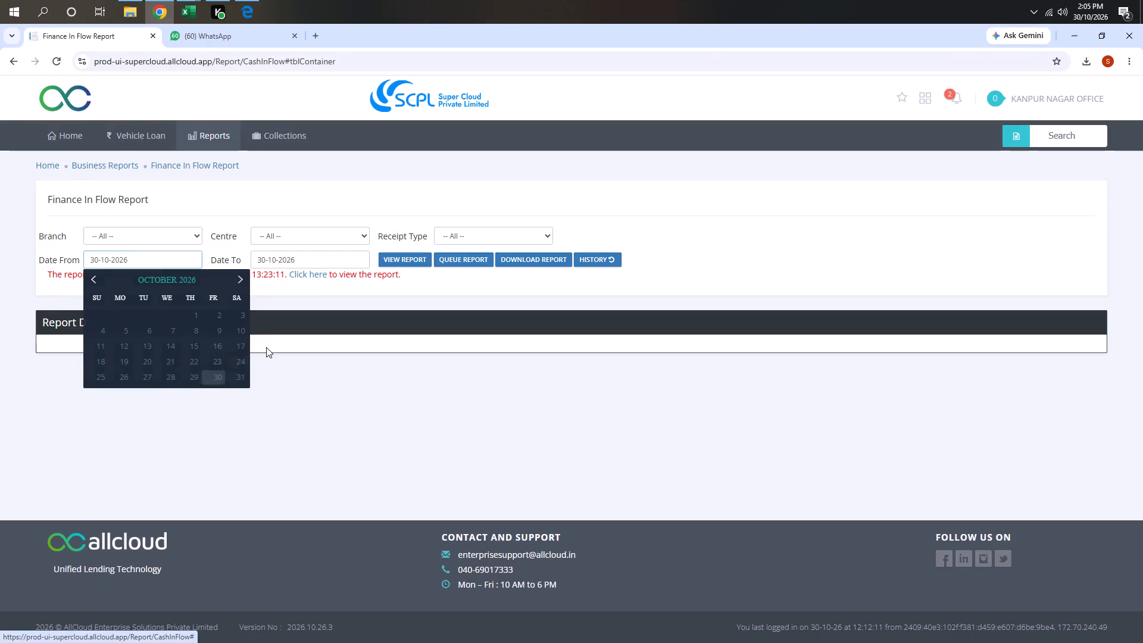
Set the start date of the Finance In Flow Report to 29-10-2026.
click(165, 262)
click(198, 374)
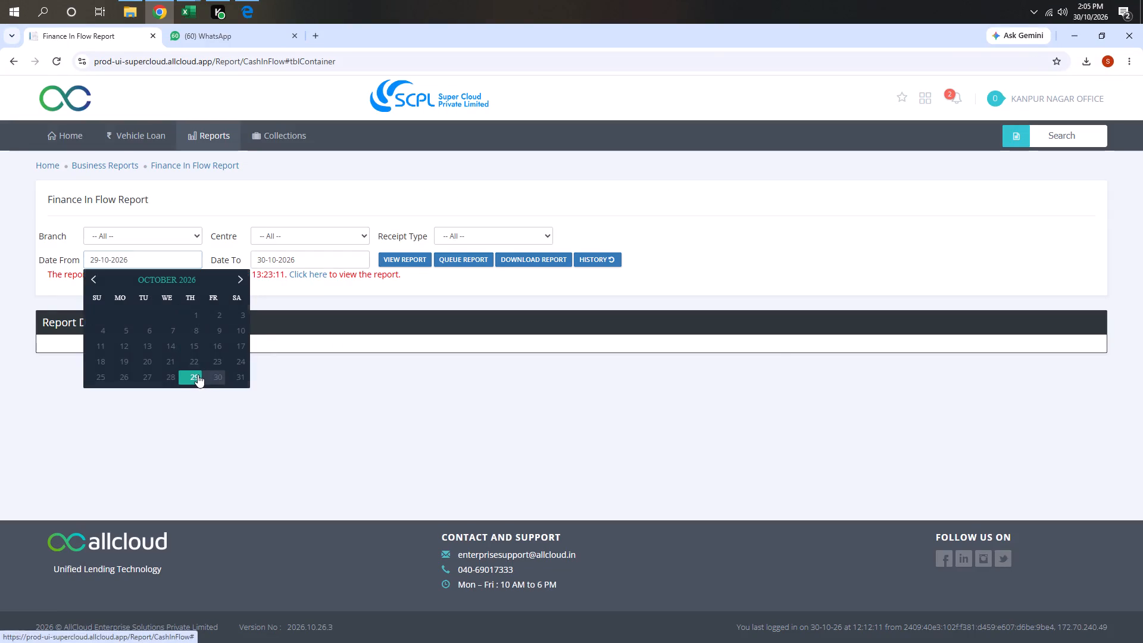
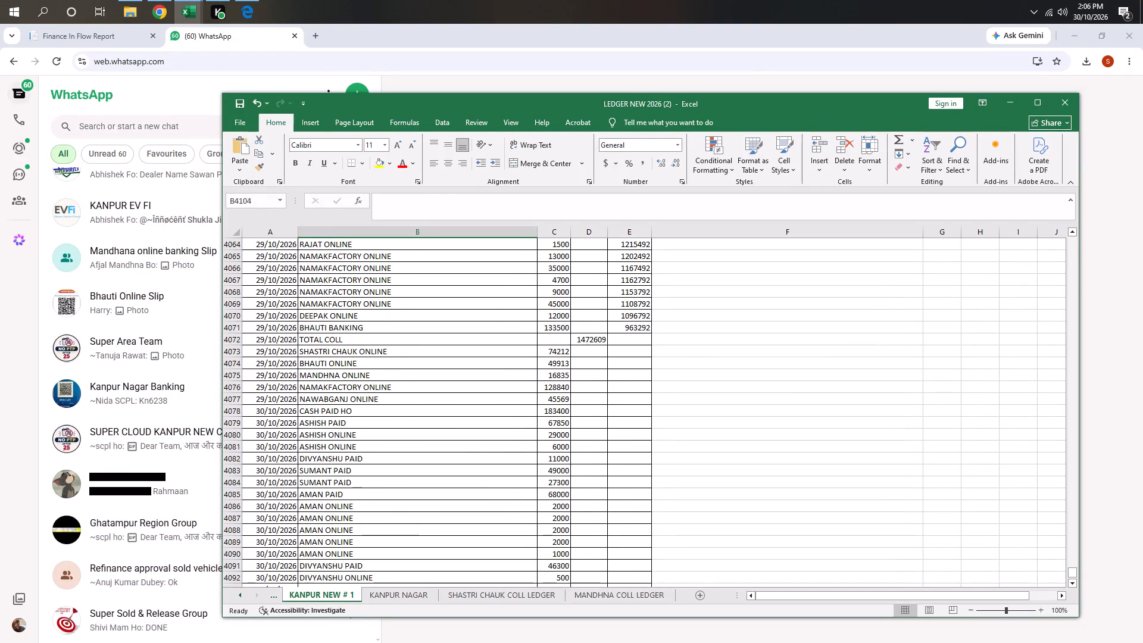
Fill the running balance formula from cell E4071 down column E through row 4091 in the KANPUR NEW # 1 ledger.
click(633, 326)
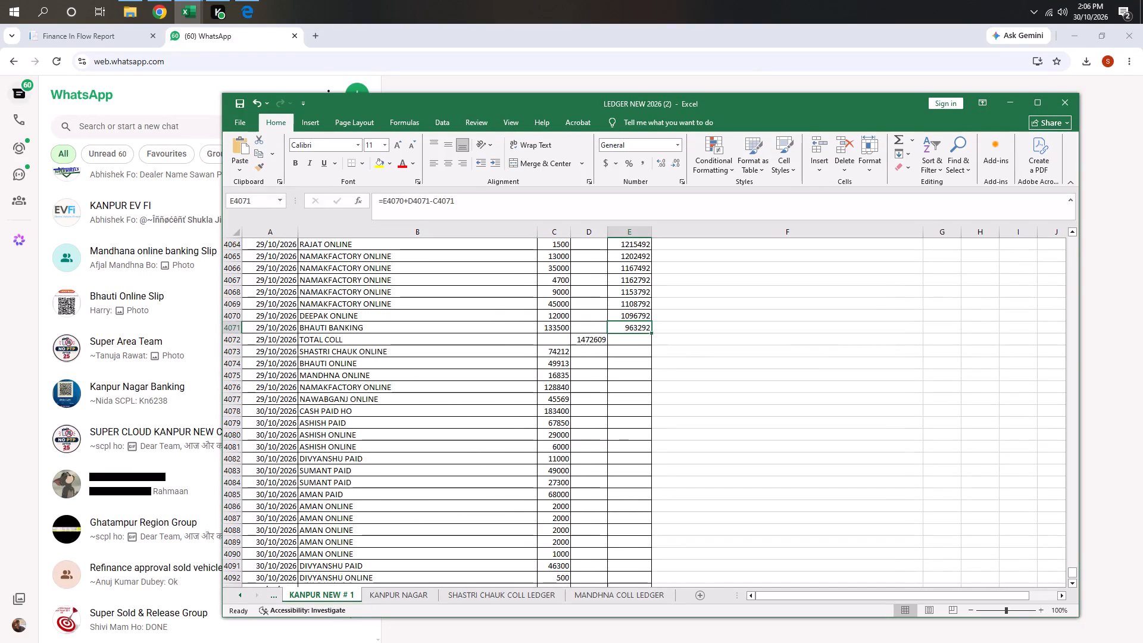
drag(652, 332, 642, 439)
scroll(618, 395, down, 3)
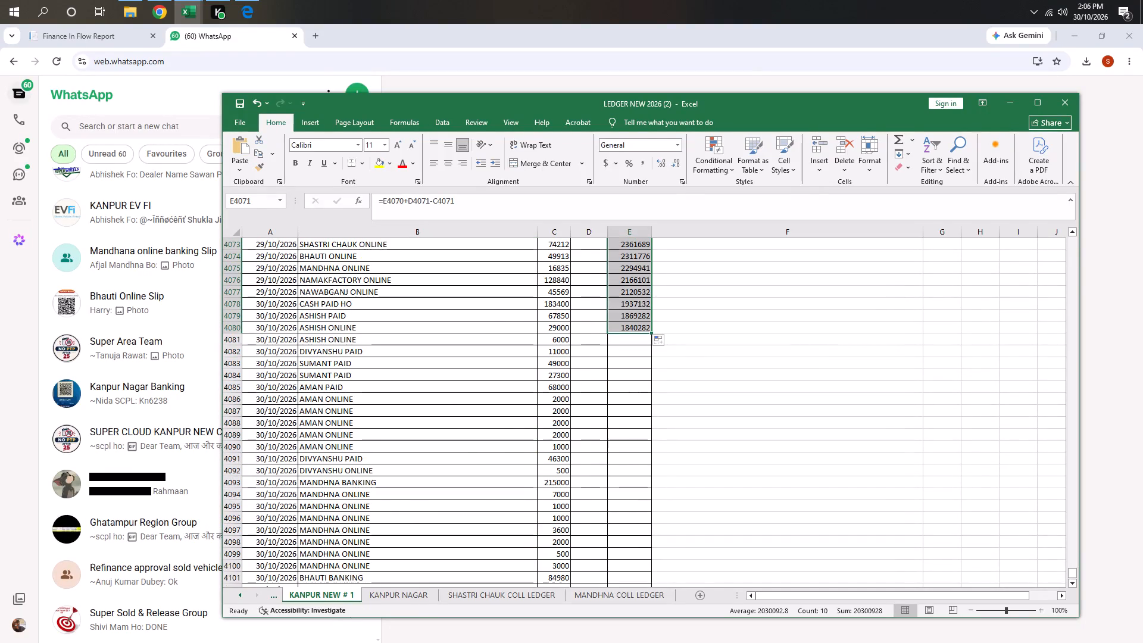
drag(651, 335, 642, 392)
scroll(630, 370, down, 2)
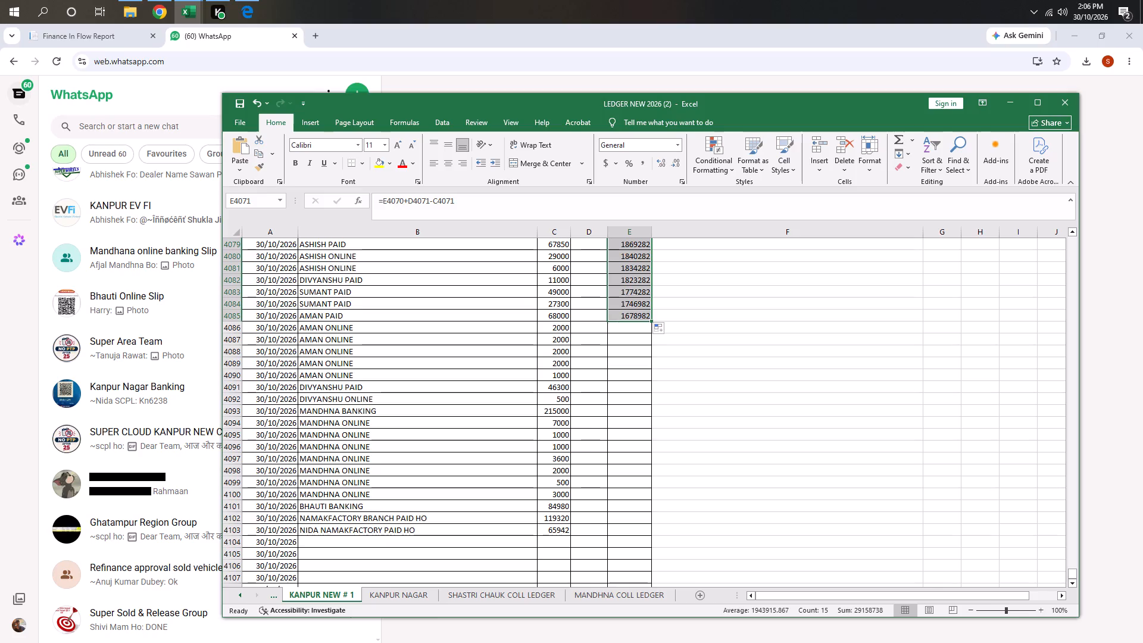
drag(650, 320, 639, 394)
scroll(619, 373, down, 1)
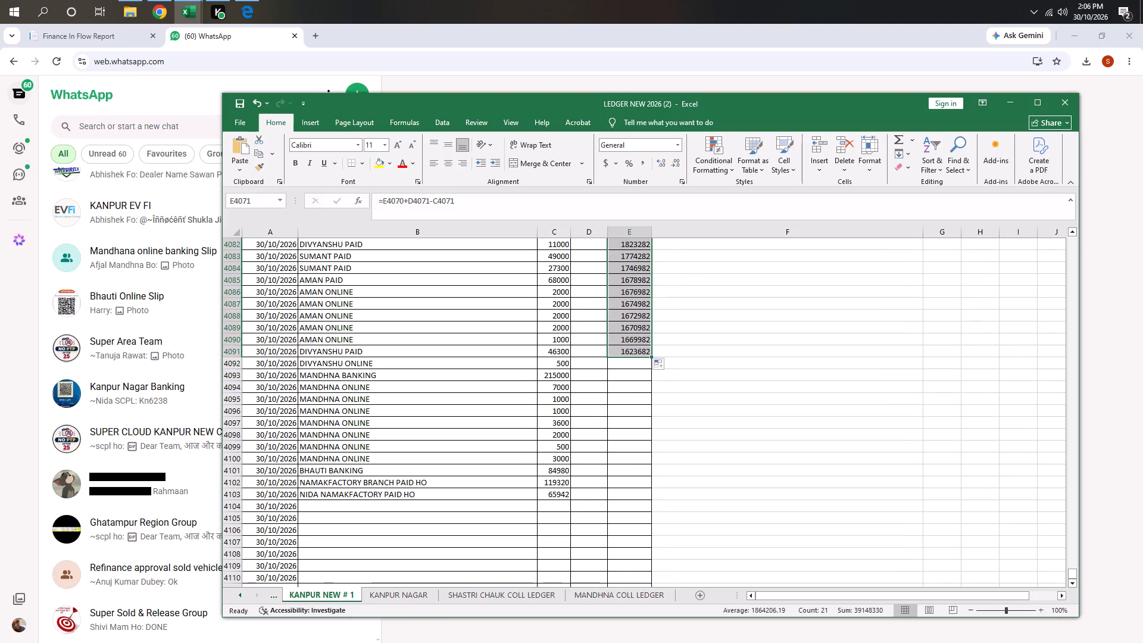
Extend the running balance formula in column E from row 4091 down to the NIDA NAMAKFACTORY PAID HO entry in row 4103.
drag(649, 356, 647, 387)
scroll(619, 371, down, 1)
drag(652, 357, 638, 413)
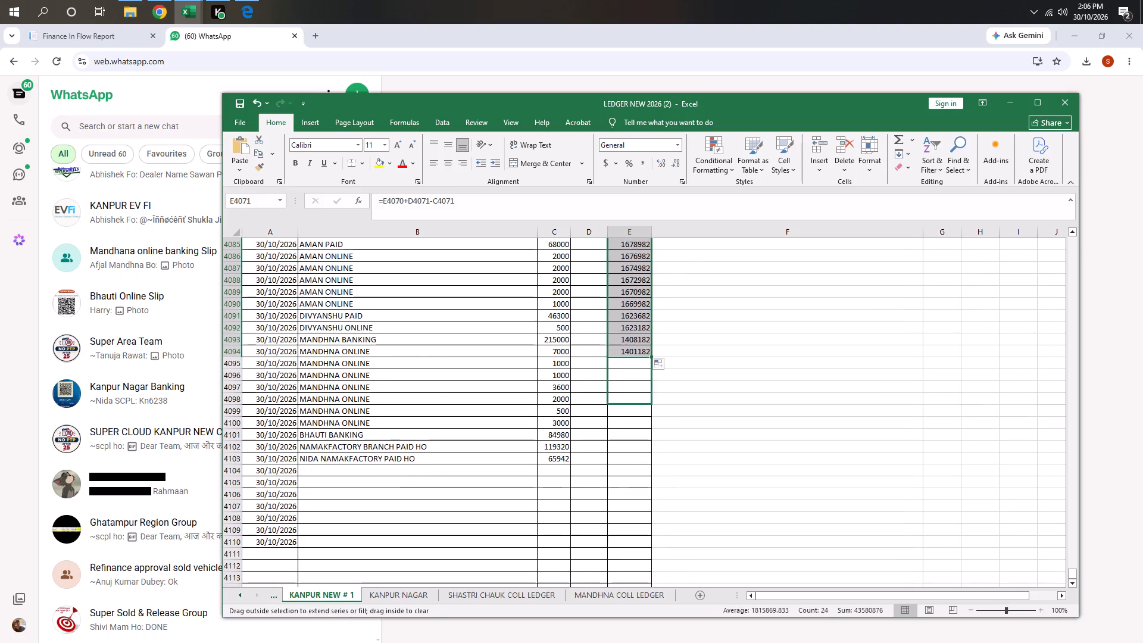
drag(638, 413, 636, 420)
drag(652, 414, 642, 452)
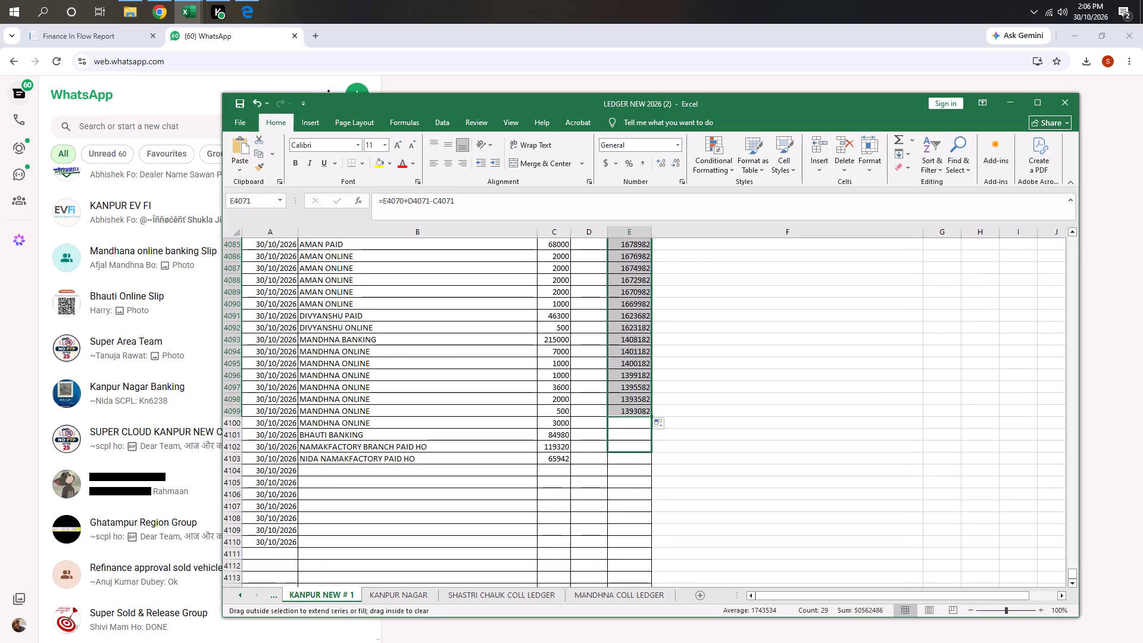
drag(642, 452, 639, 461)
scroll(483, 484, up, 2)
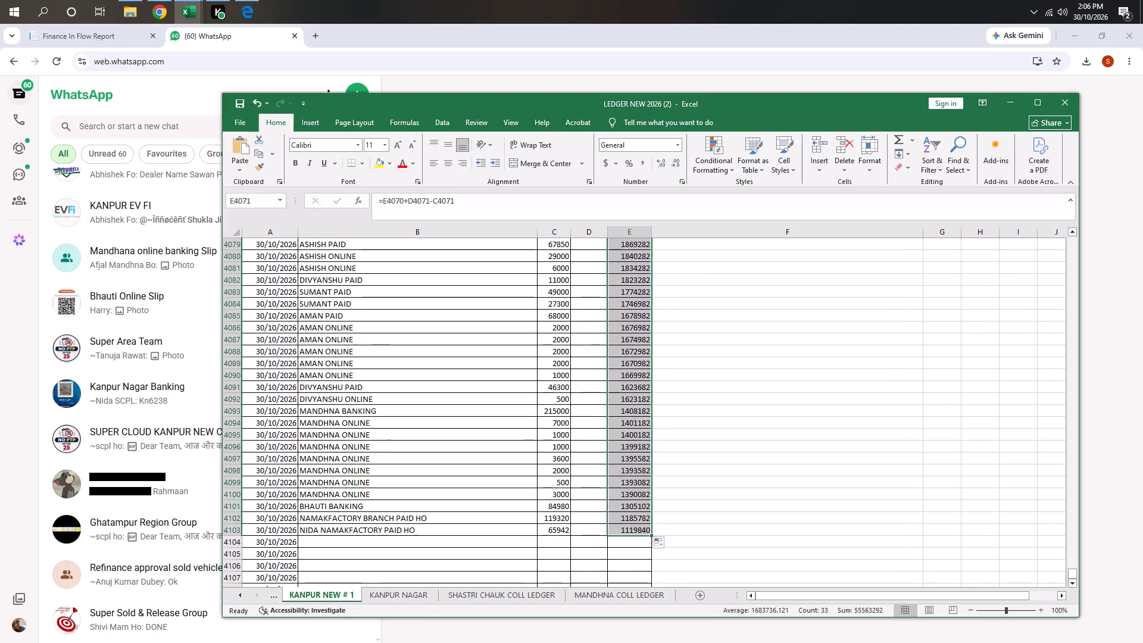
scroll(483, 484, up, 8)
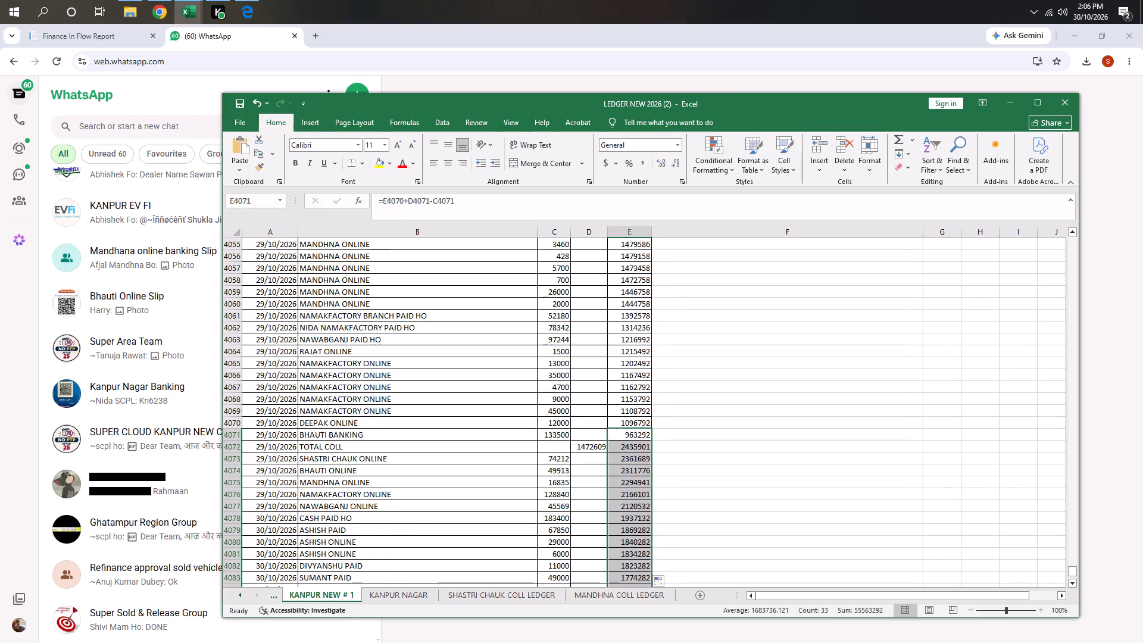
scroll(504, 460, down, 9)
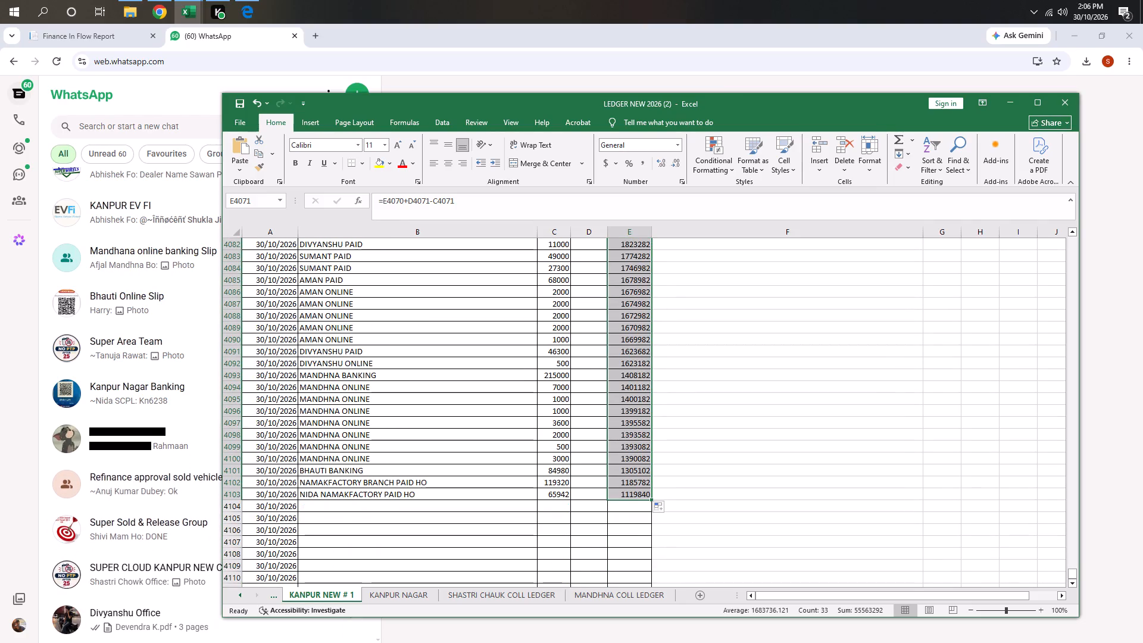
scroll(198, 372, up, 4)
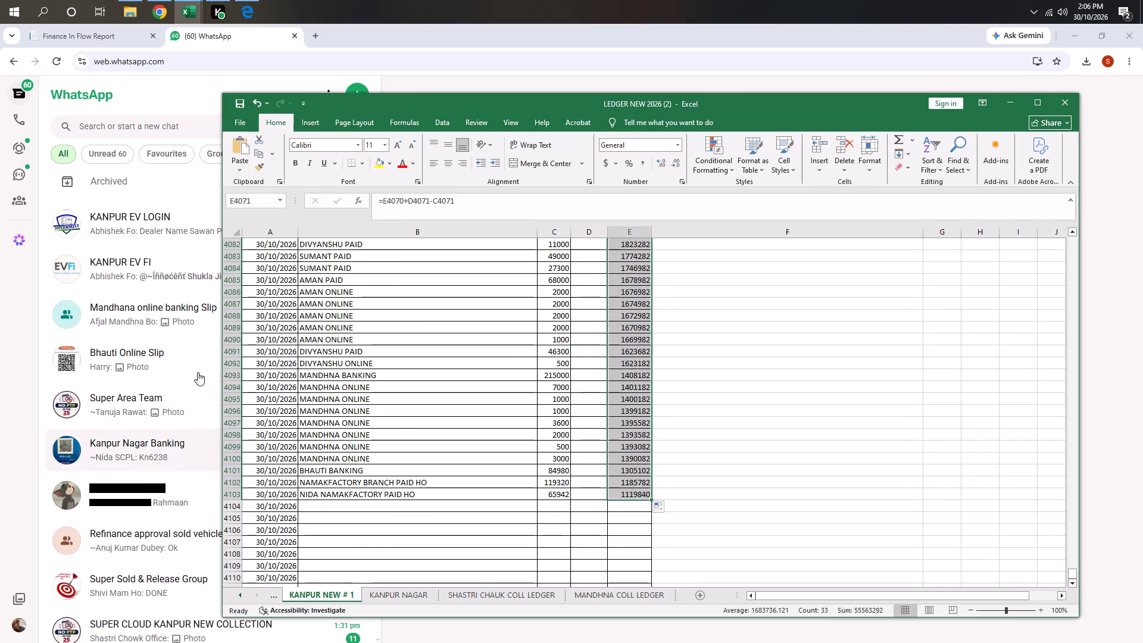
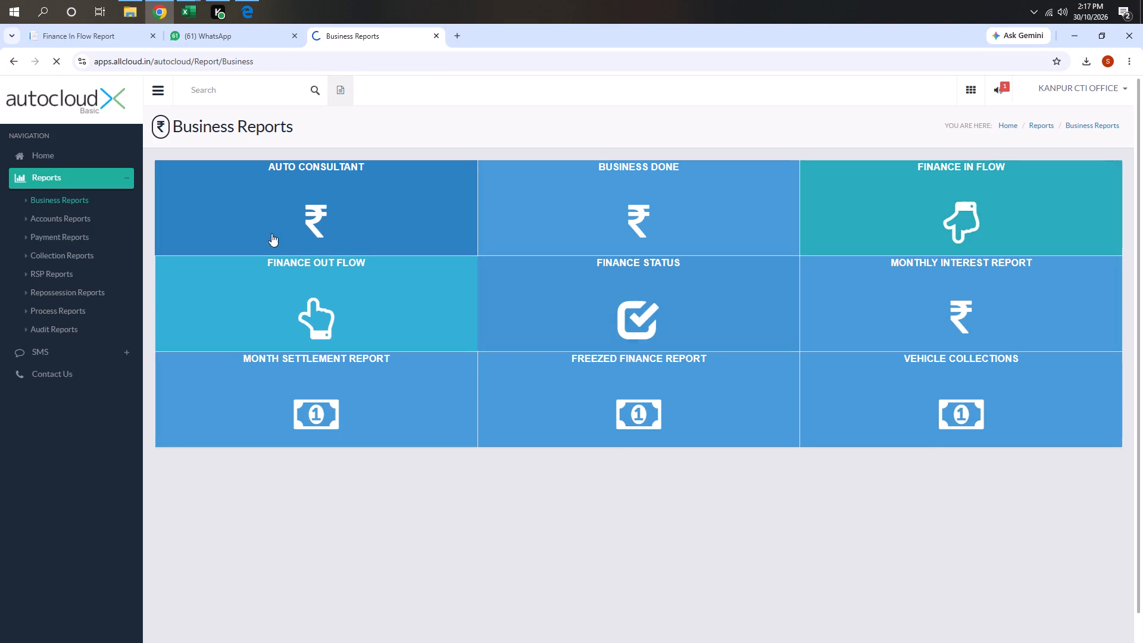
Generate the Finance In Flow report for company WHL, Kanpur Nagar branch, from 29-09-2026 to 29-10-2026.
click(289, 185)
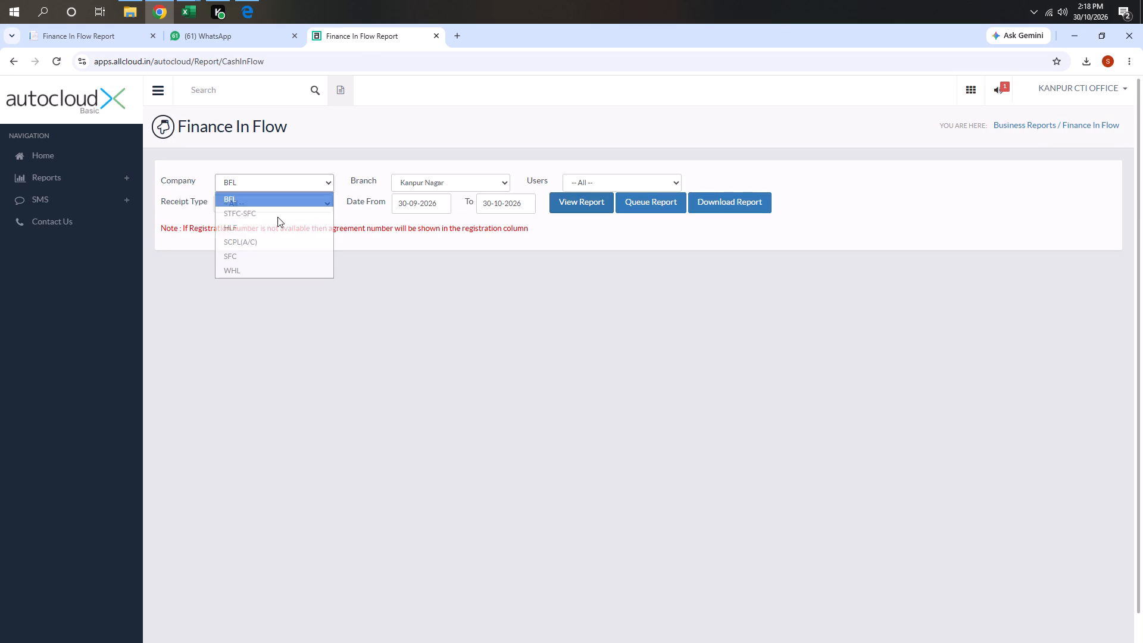
click(264, 270)
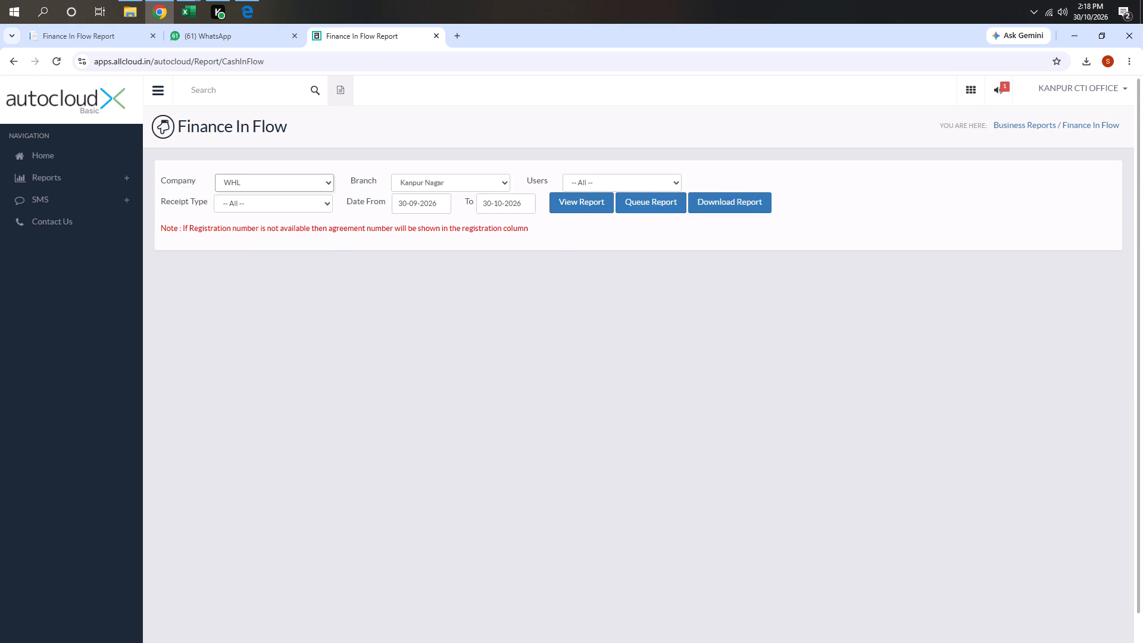
click(420, 205)
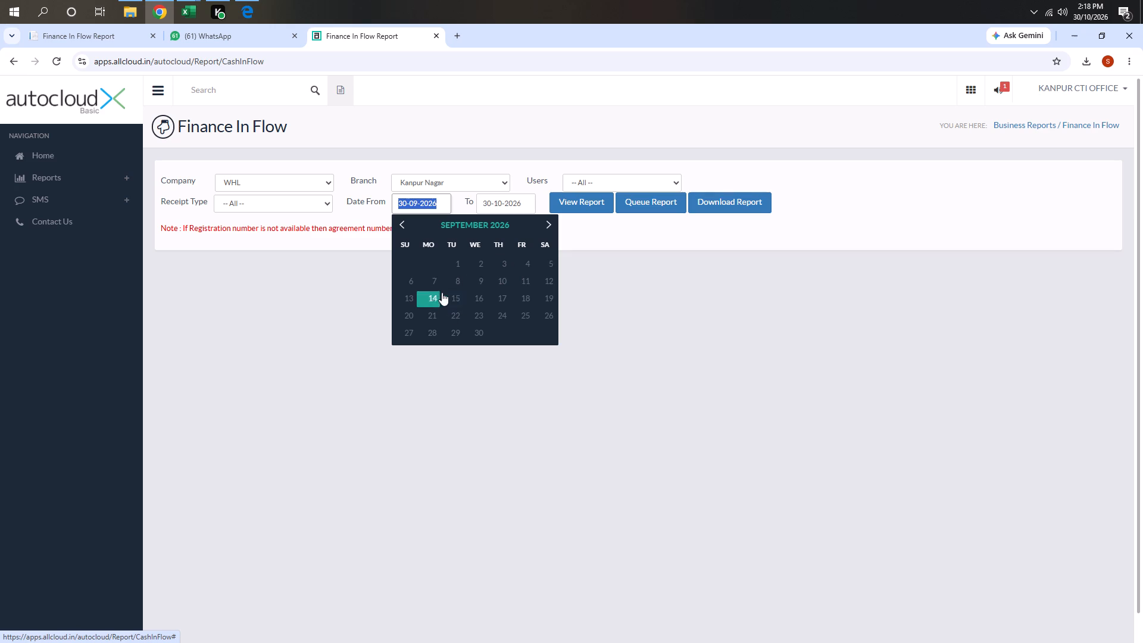
click(460, 336)
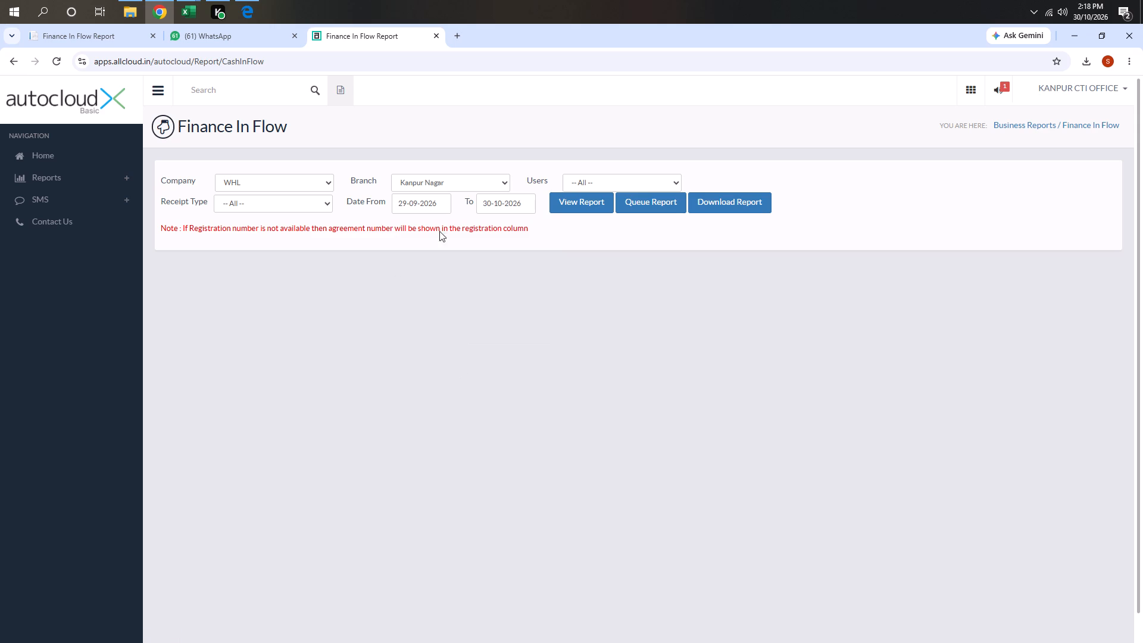
click(499, 201)
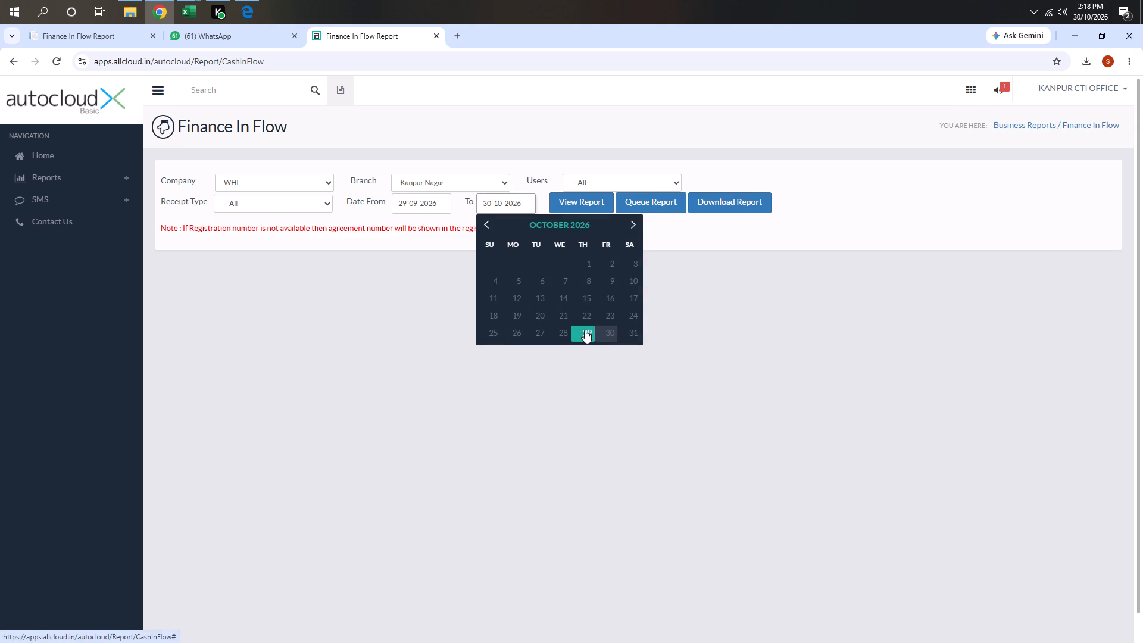
click(585, 330)
click(574, 207)
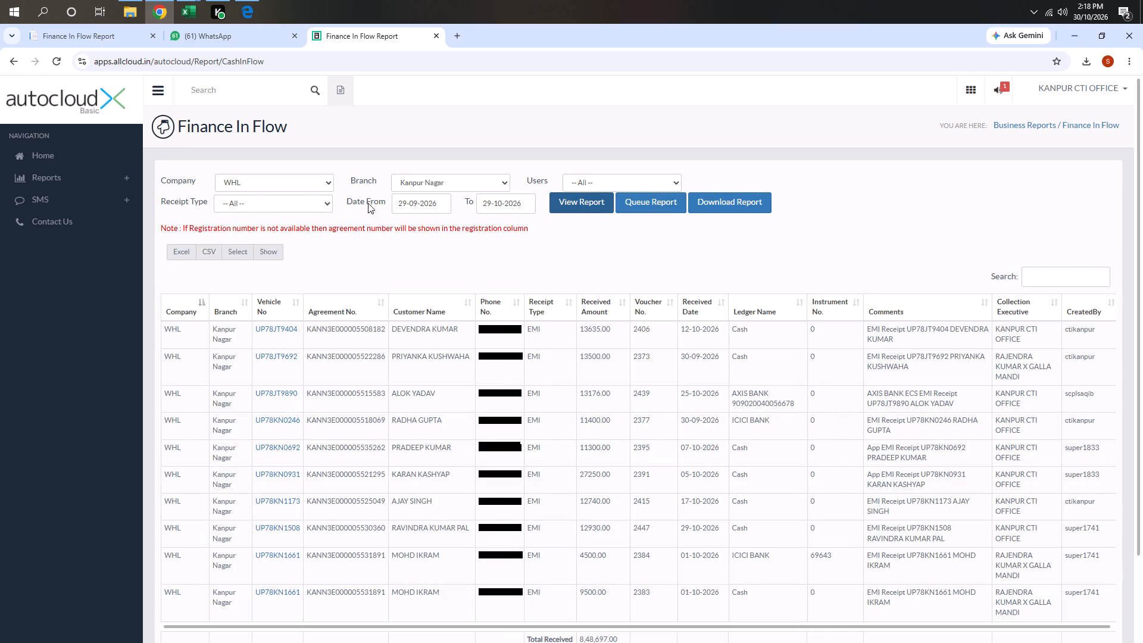
Regenerate the WHL Finance In Flow report with both the start and end dates set to 30-10-2026.
click(404, 199)
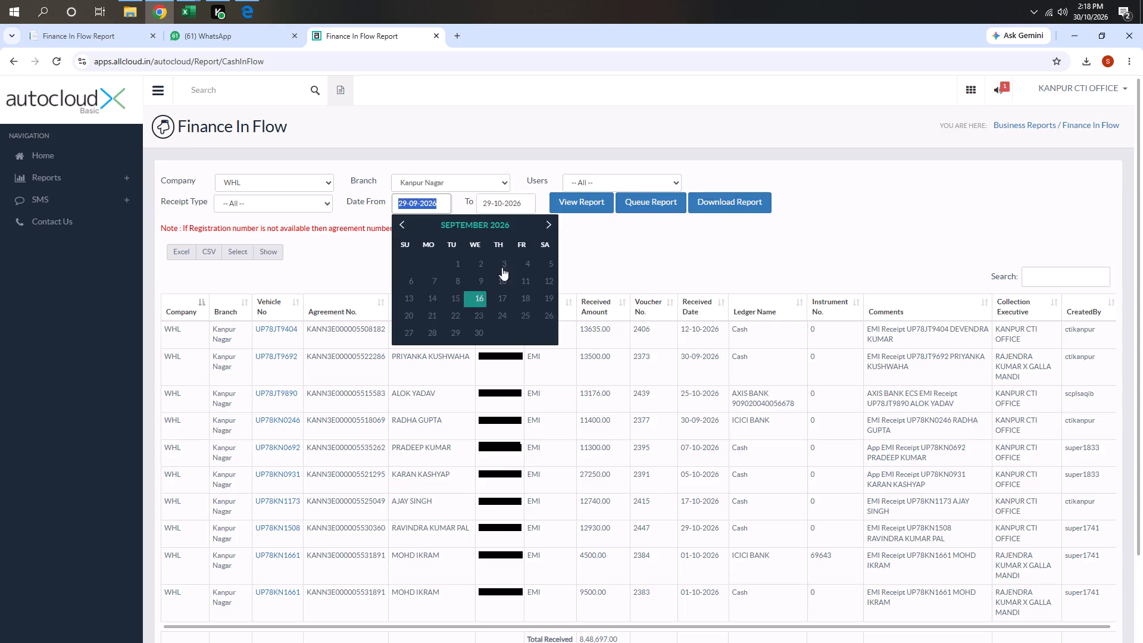
click(542, 225)
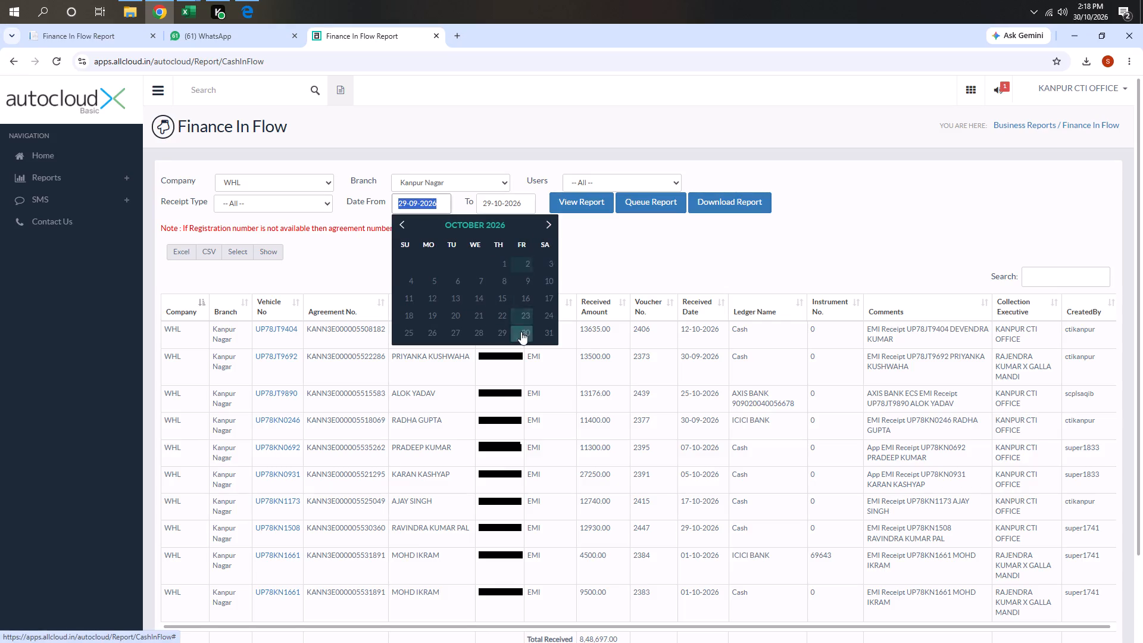
click(521, 332)
click(510, 199)
click(606, 339)
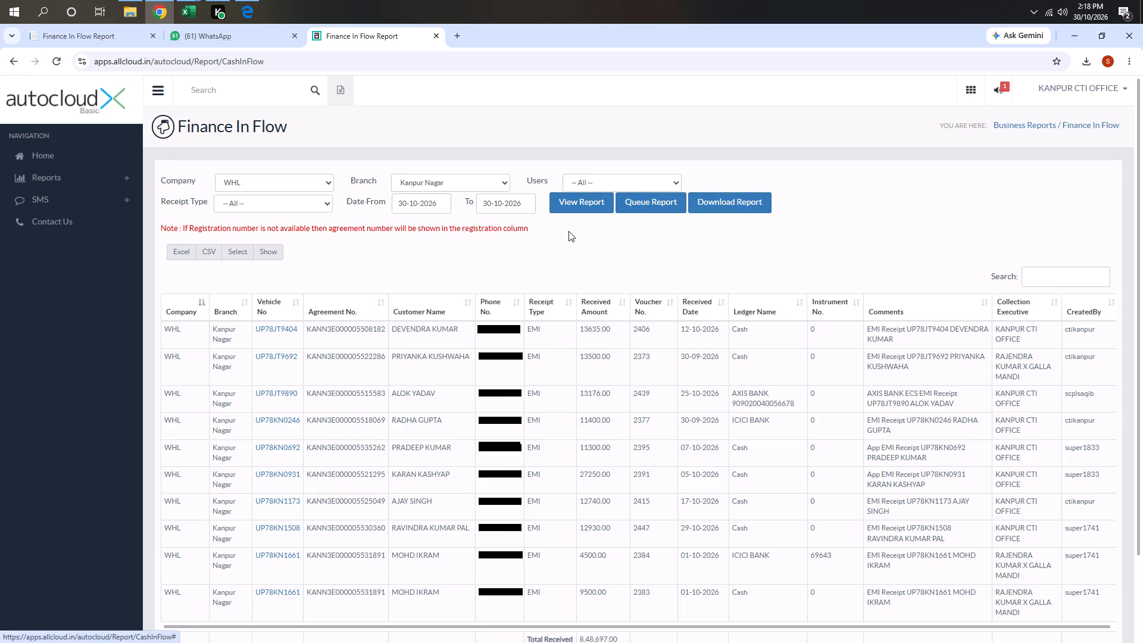
click(573, 203)
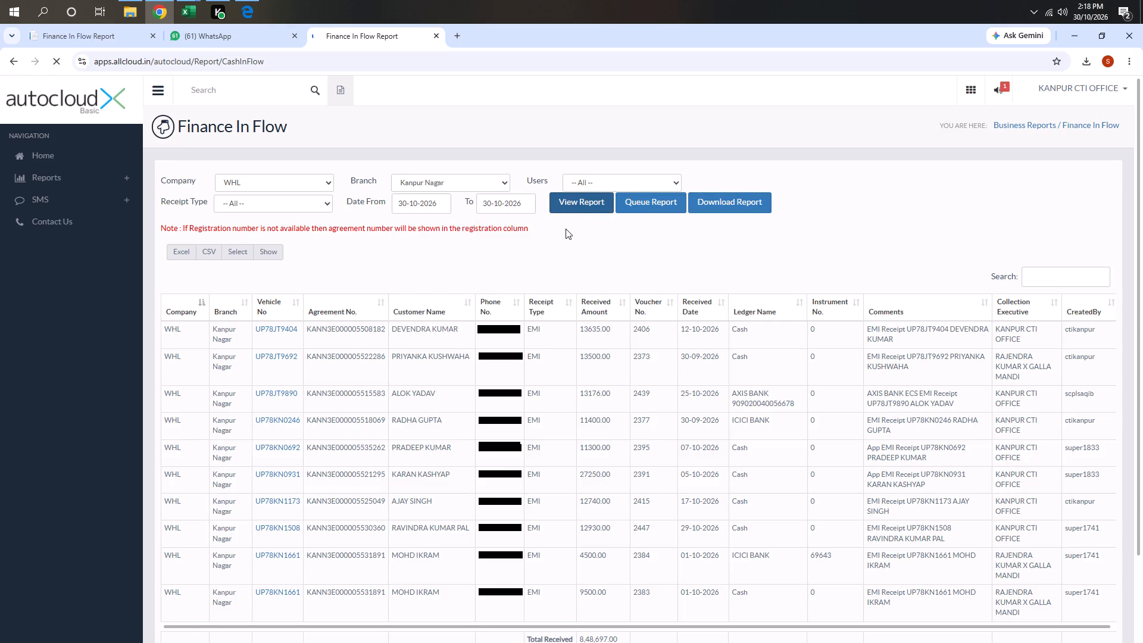
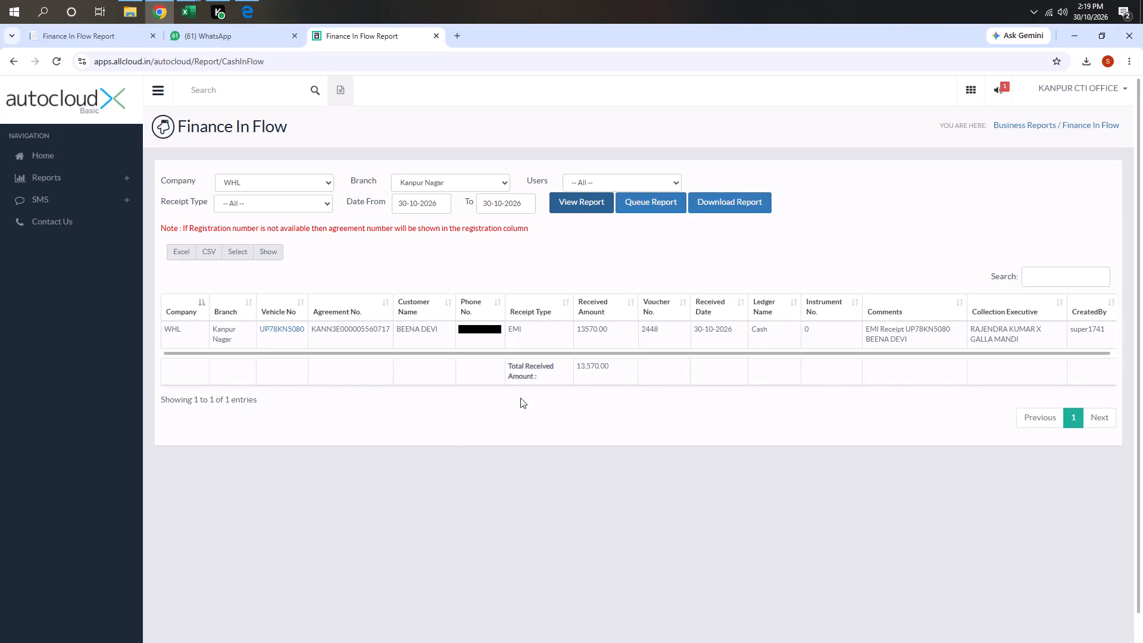
Regenerate the WHL Finance In Flow report for Kanpur Nagar with both the start and end dates set to 29-10-2026.
scroll(557, 419, up, 1)
click(435, 207)
click(506, 336)
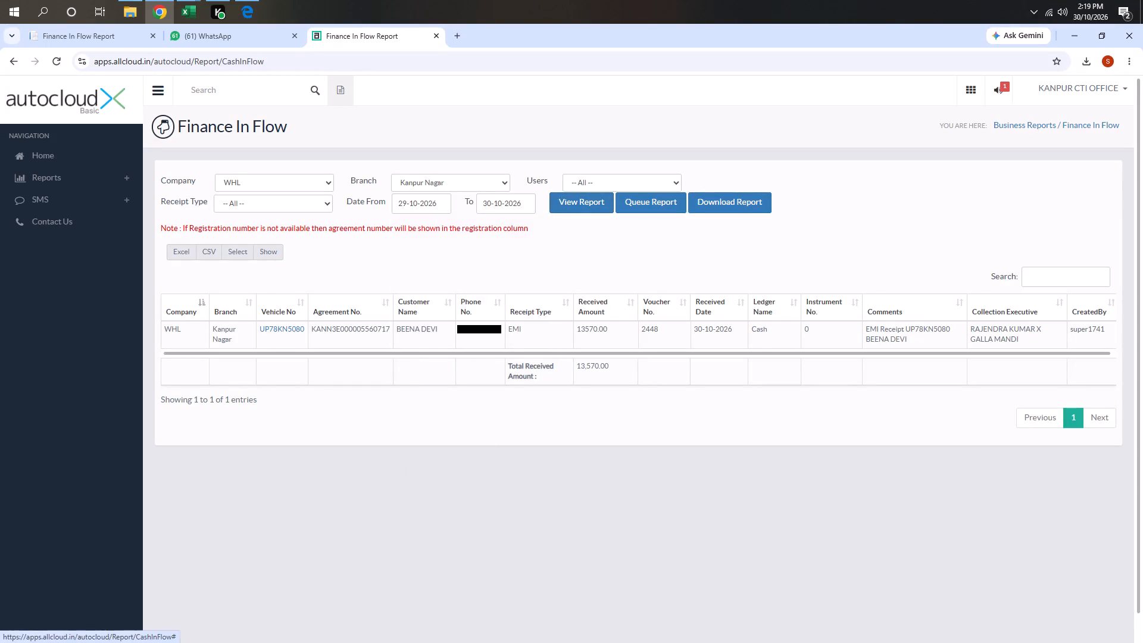
click(496, 207)
click(584, 331)
click(561, 204)
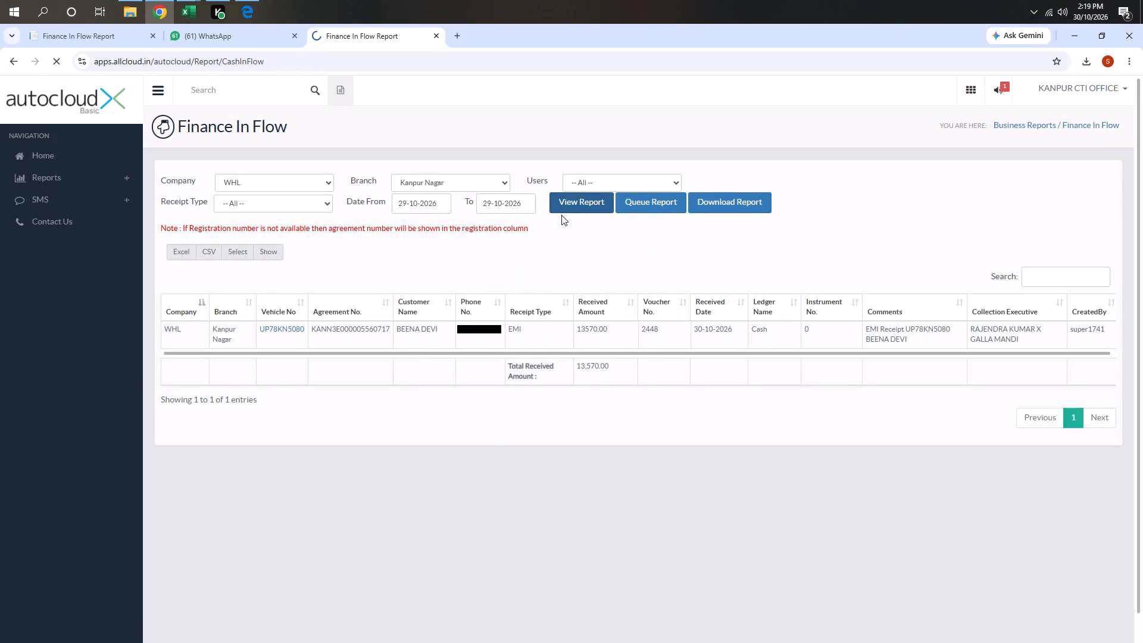
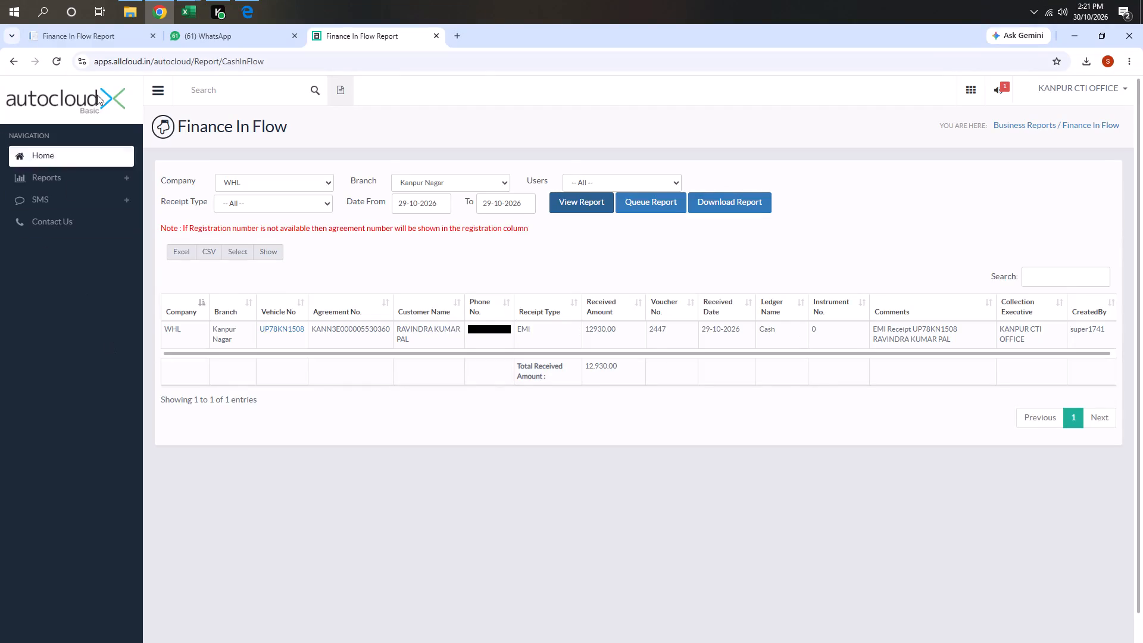
click(108, 31)
scroll(836, 215, up, 3)
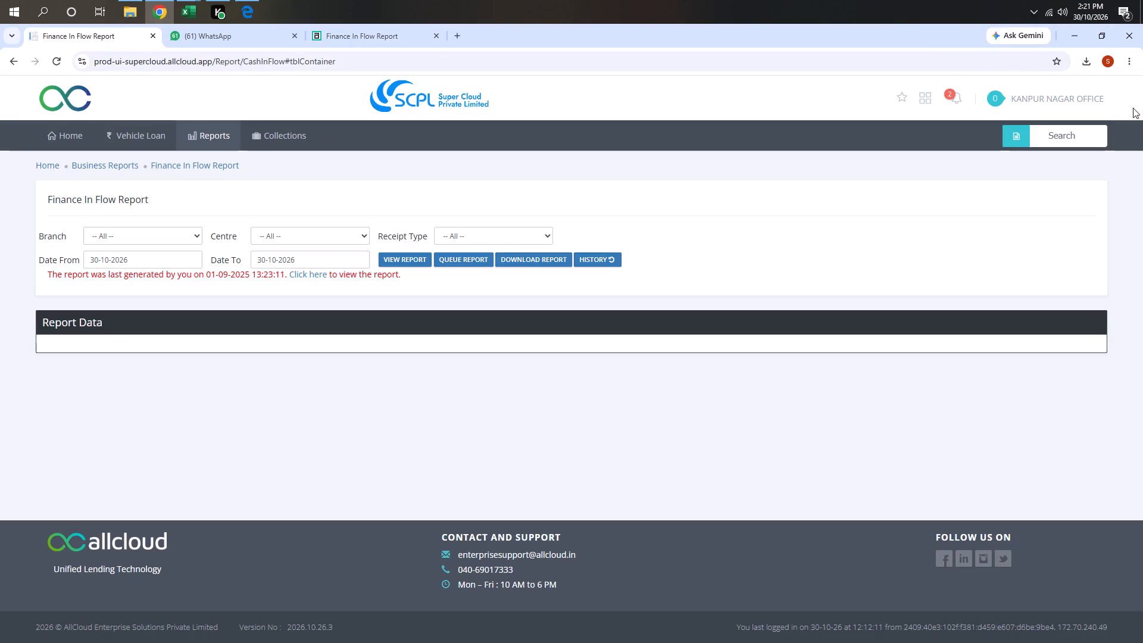
click(1068, 148)
click(1069, 139)
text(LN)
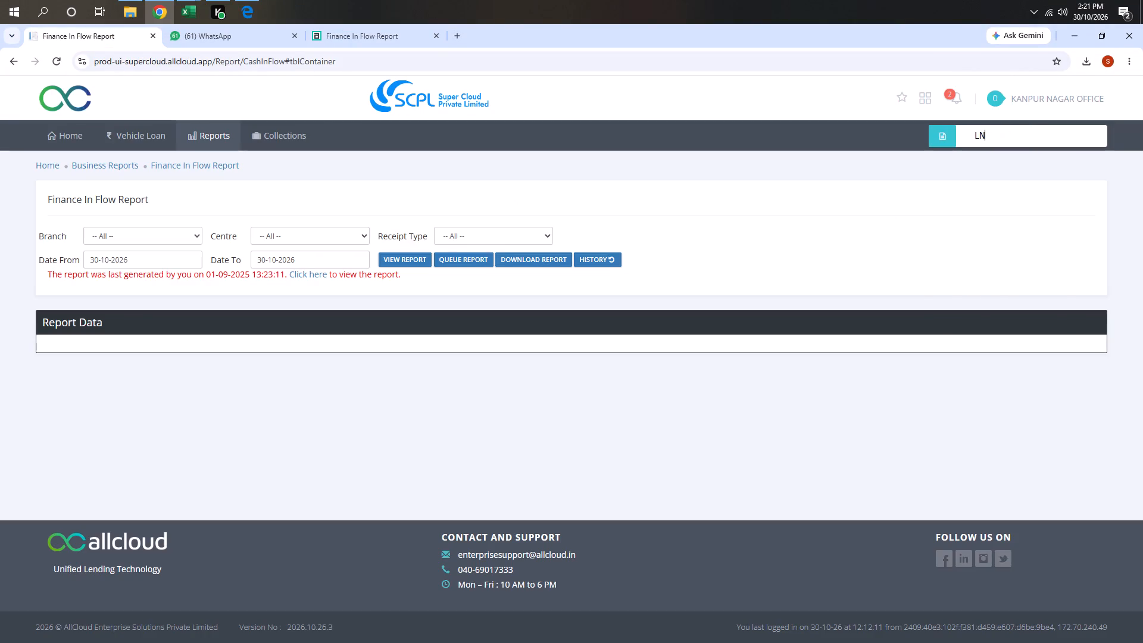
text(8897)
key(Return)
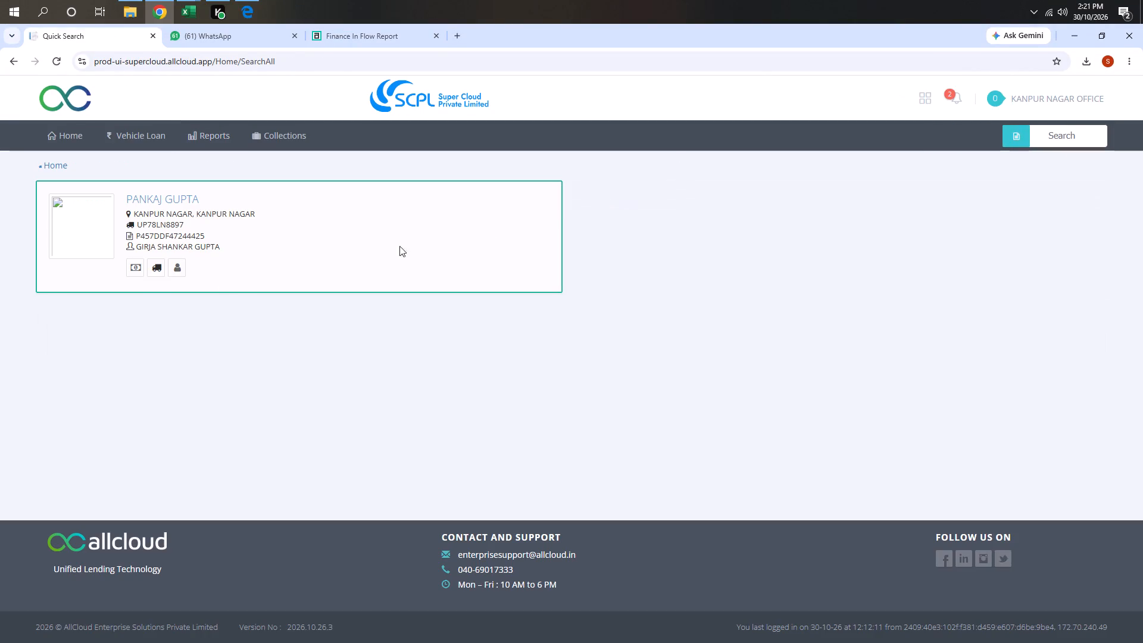
click(136, 267)
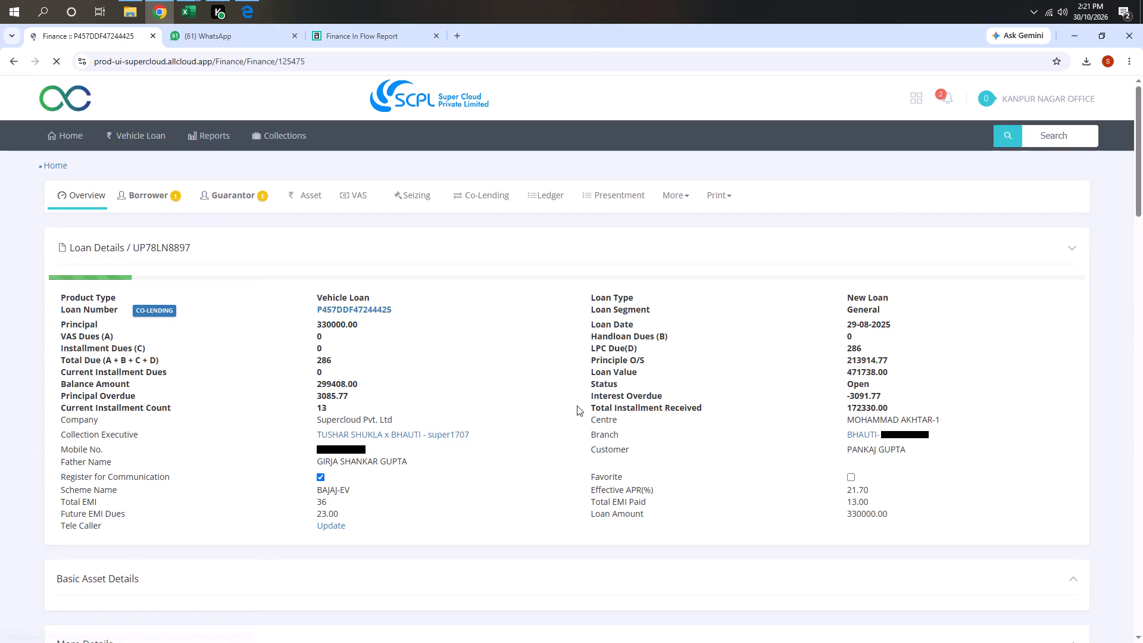
scroll(573, 402, down, 13)
scroll(573, 402, up, 1)
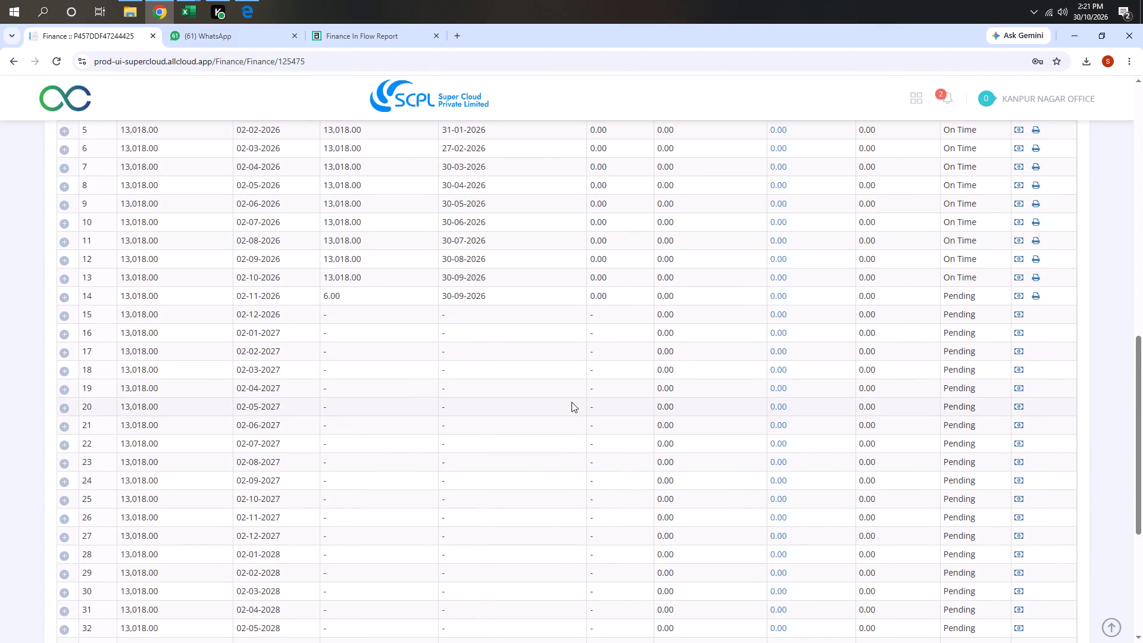
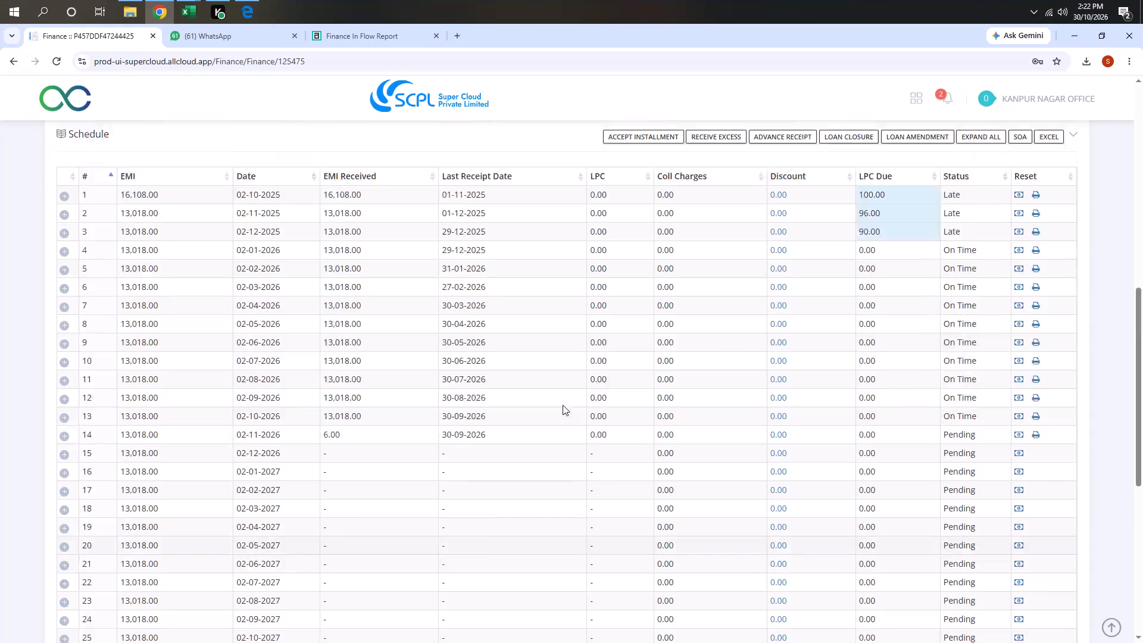
Accept an installment of 13020 on the open vehicle loan, with cash as the payment mode and Cash as the ledger.
click(633, 421)
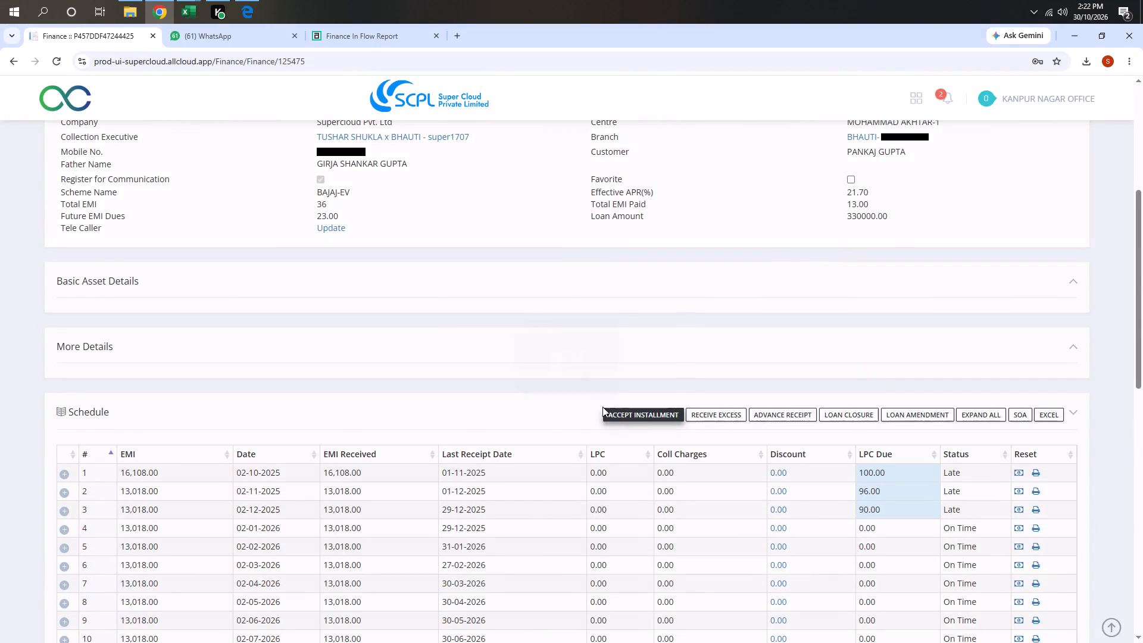
click(544, 182)
click(521, 246)
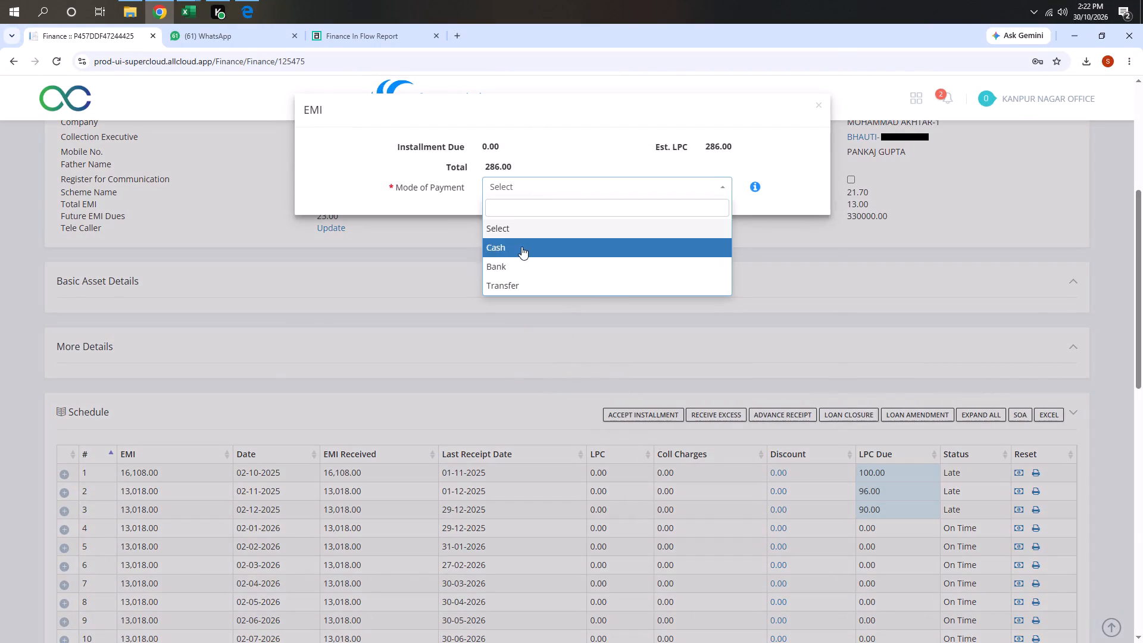
click(529, 219)
text(CAS)
click(507, 255)
drag(524, 248, 432, 242)
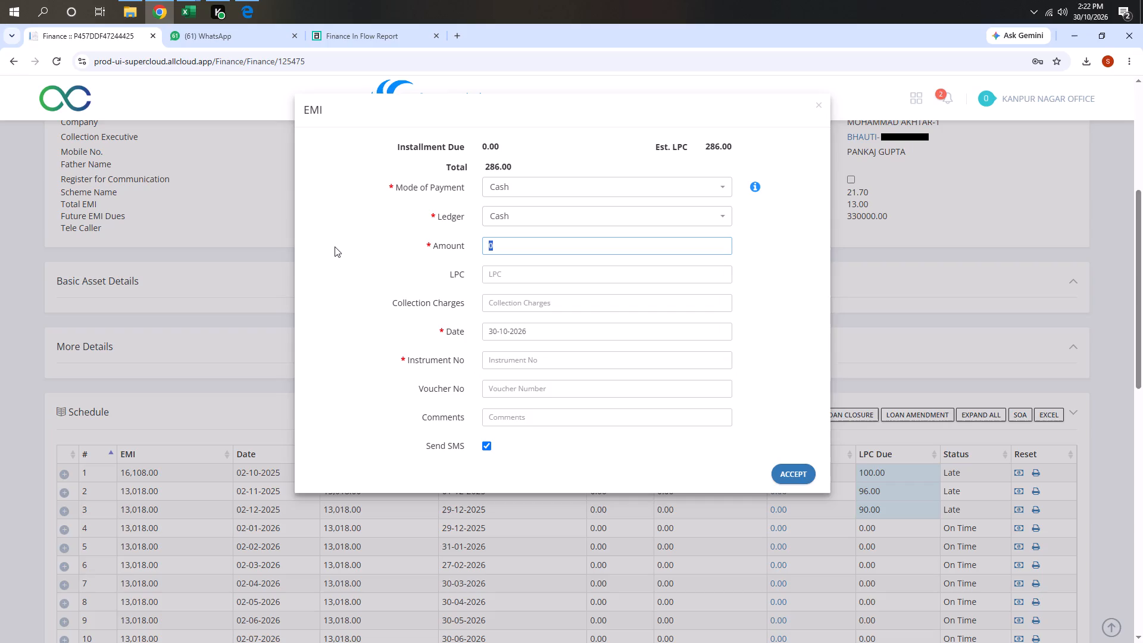
text(13020)
click(784, 467)
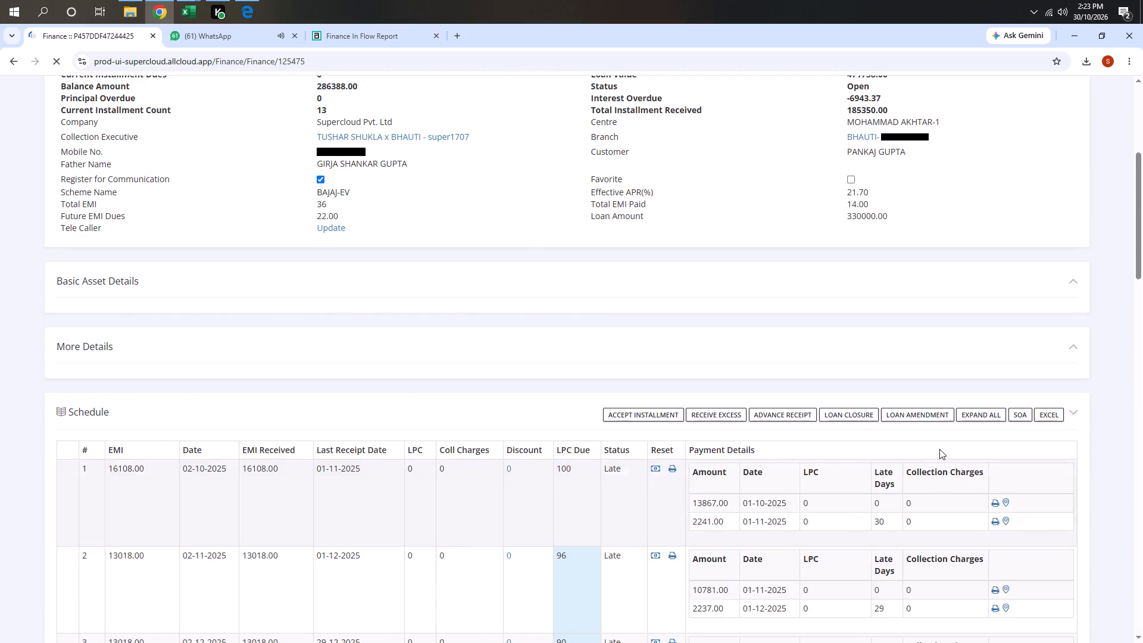
Print one copy of the 13020 payment receipt from installment 15 on the HP LaserJet, and close the receipt.
scroll(951, 447, down, 3)
scroll(1128, 486, down, 2)
triple_click(1037, 435)
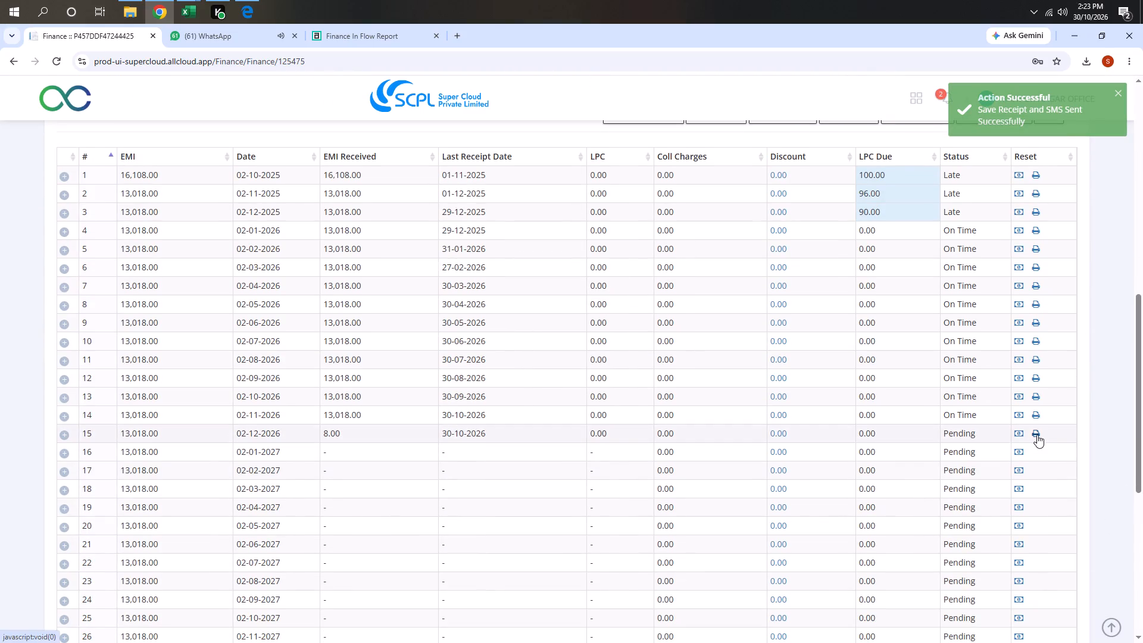
triple_click(1037, 435)
triple_click(1037, 435)
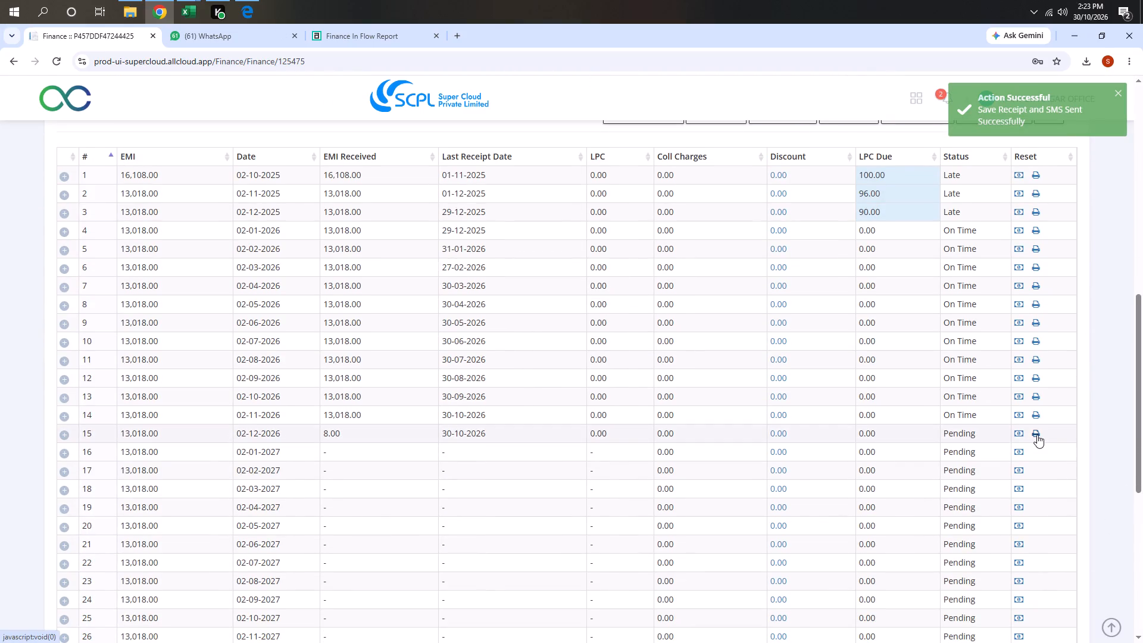
triple_click(1037, 435)
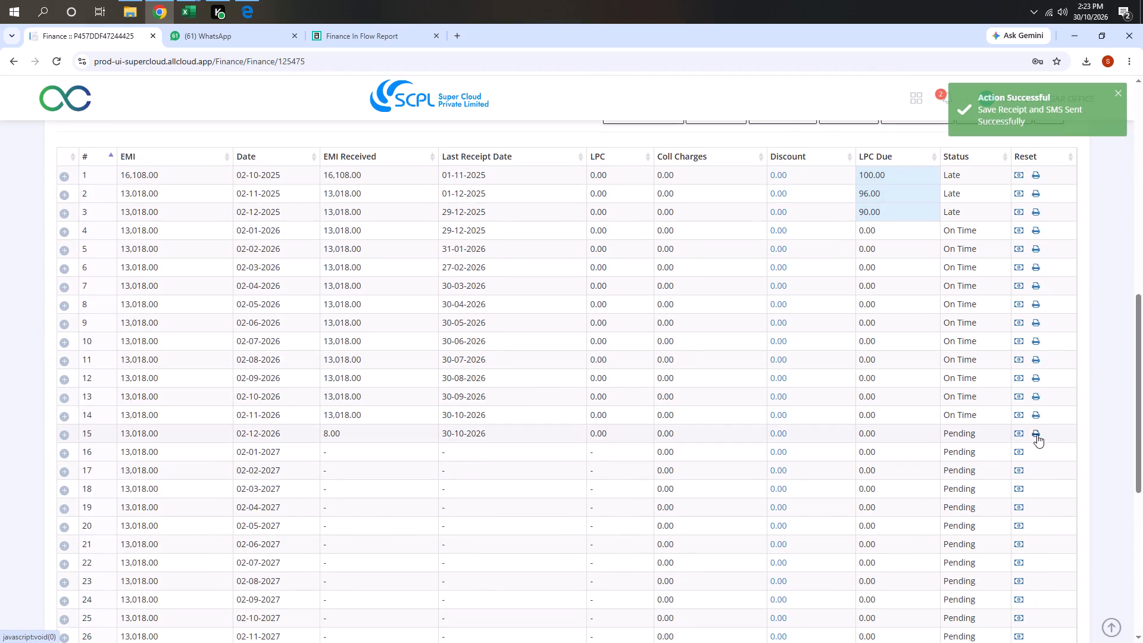
triple_click(1037, 435)
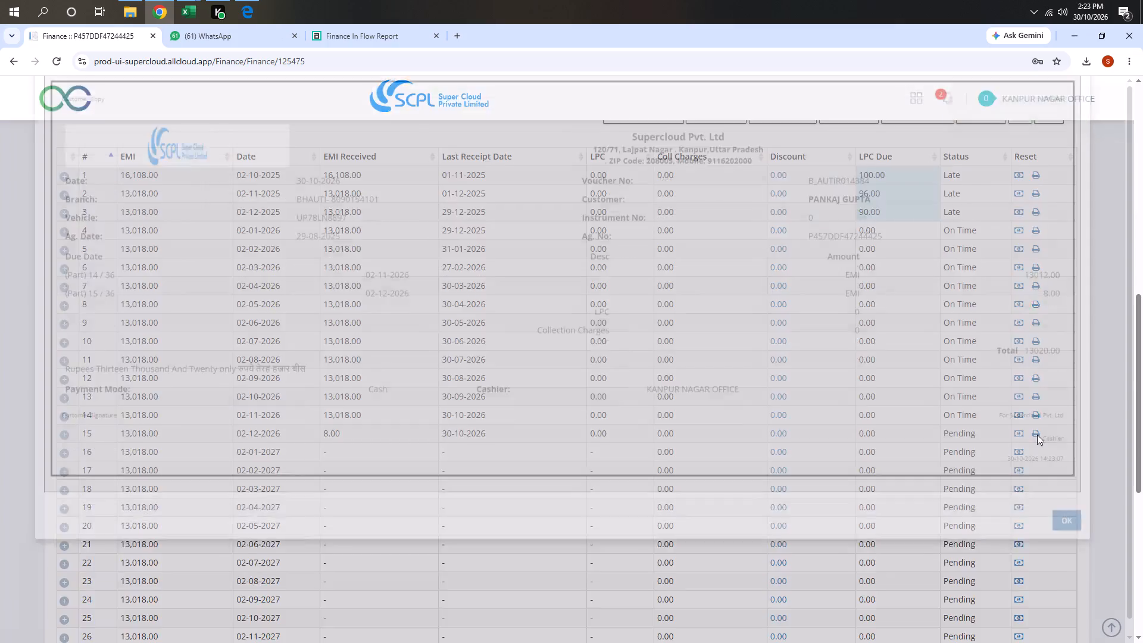
click(1064, 149)
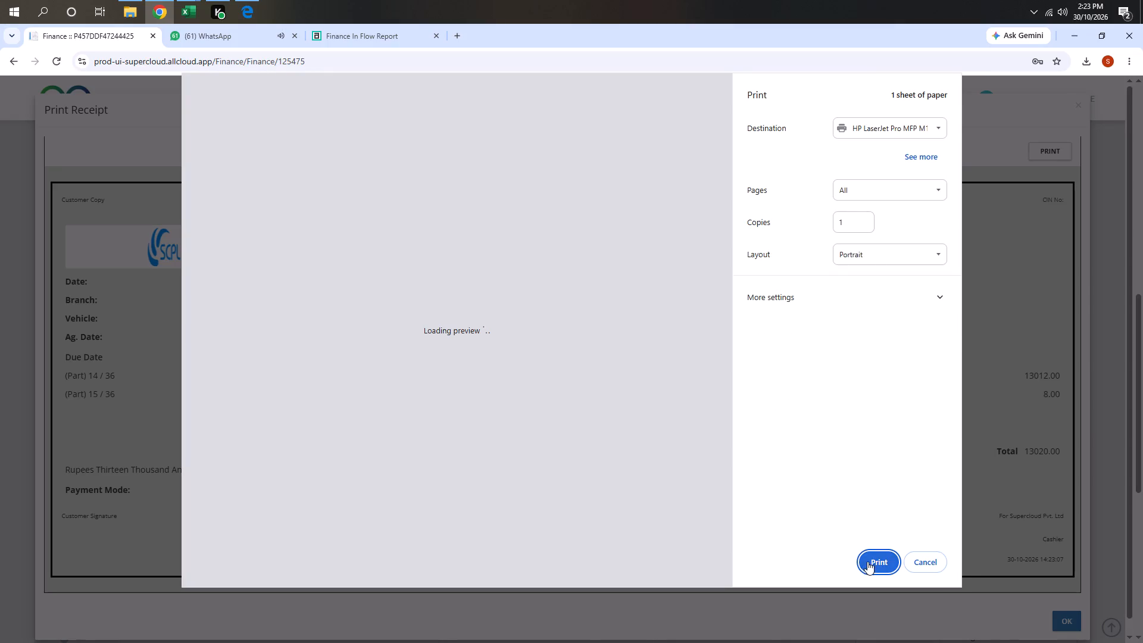
click(868, 561)
click(1076, 104)
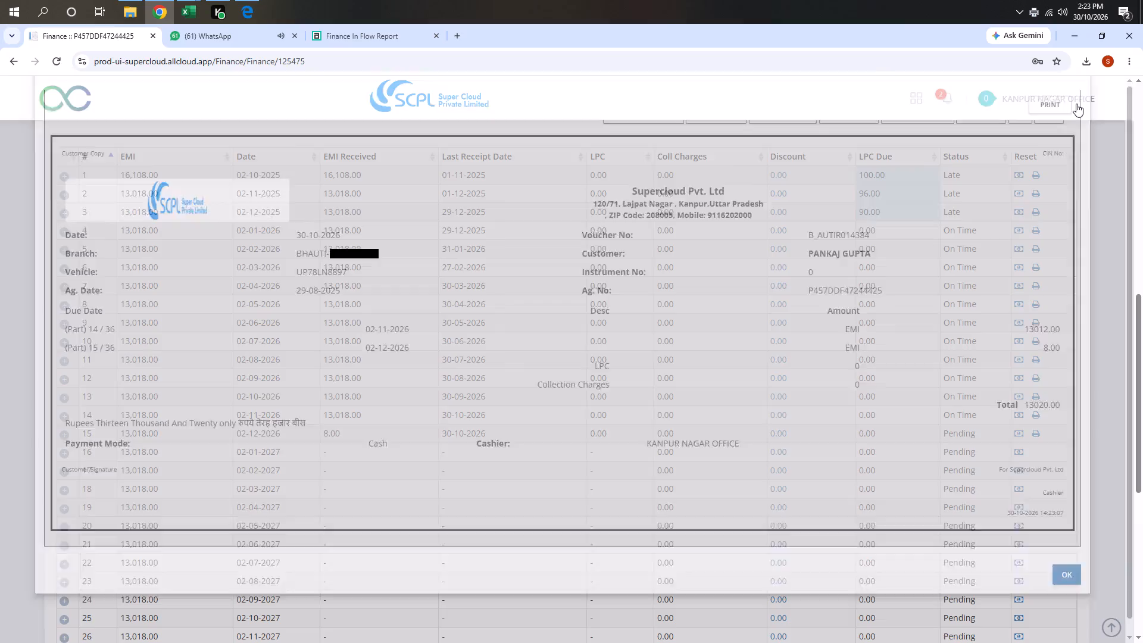
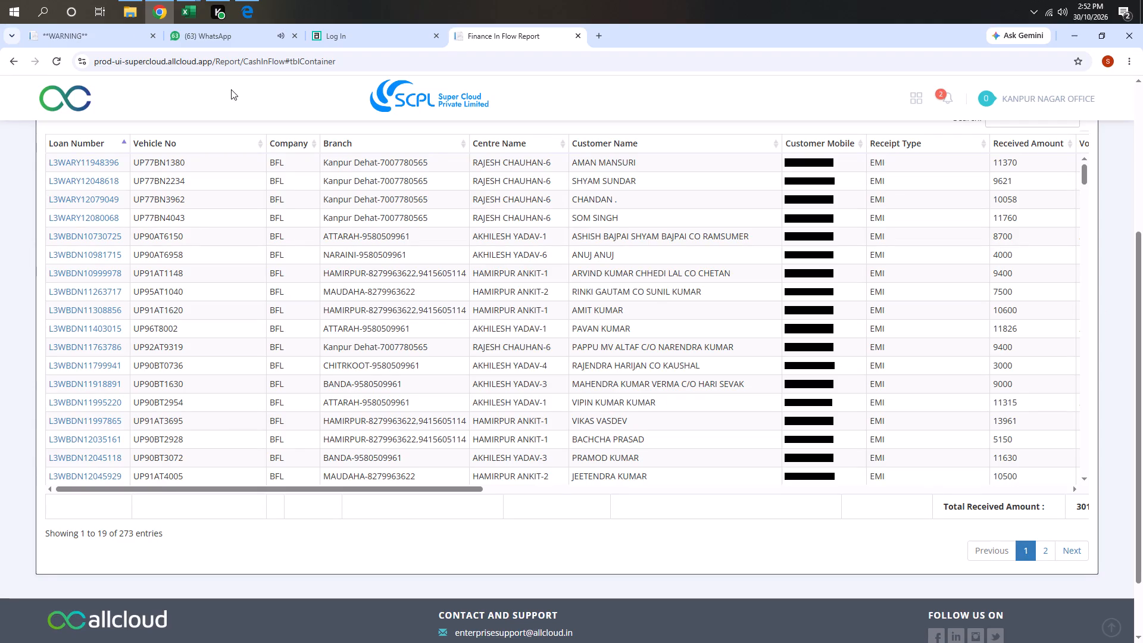
Export the Finance In Flow report data as CSV and open the exported file in Excel.
scroll(870, 376, up, 2)
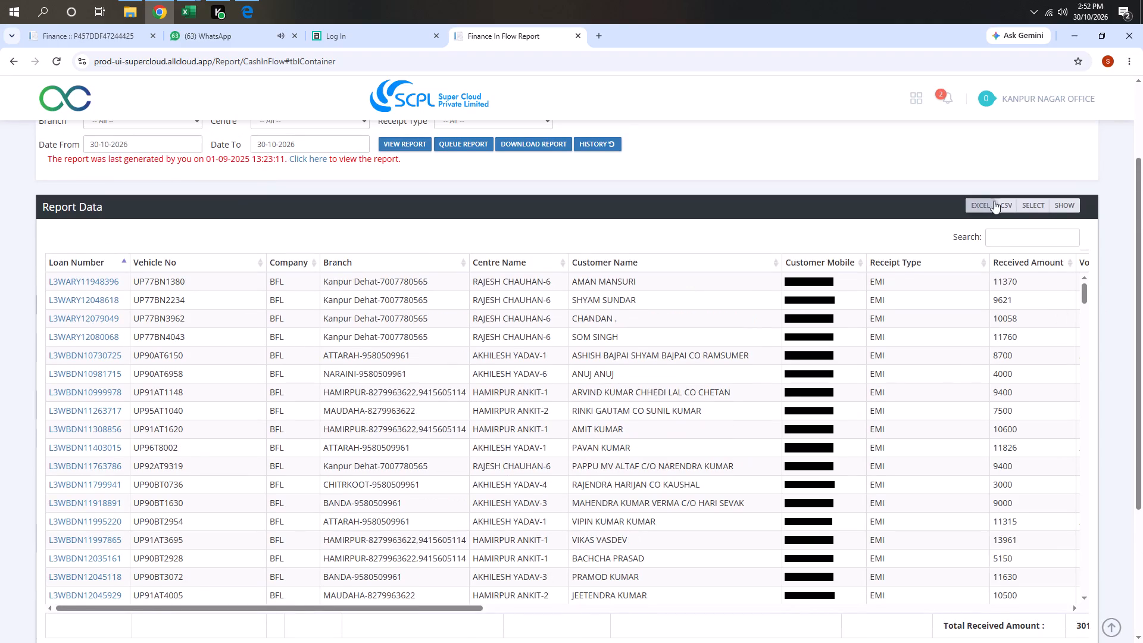
click(1013, 199)
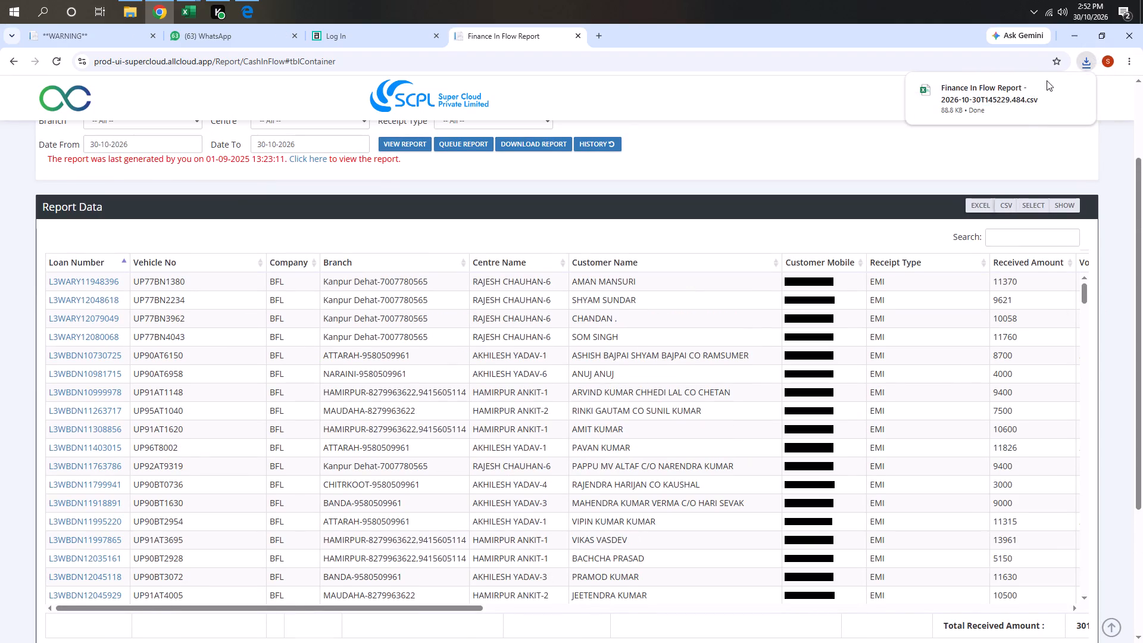
click(929, 107)
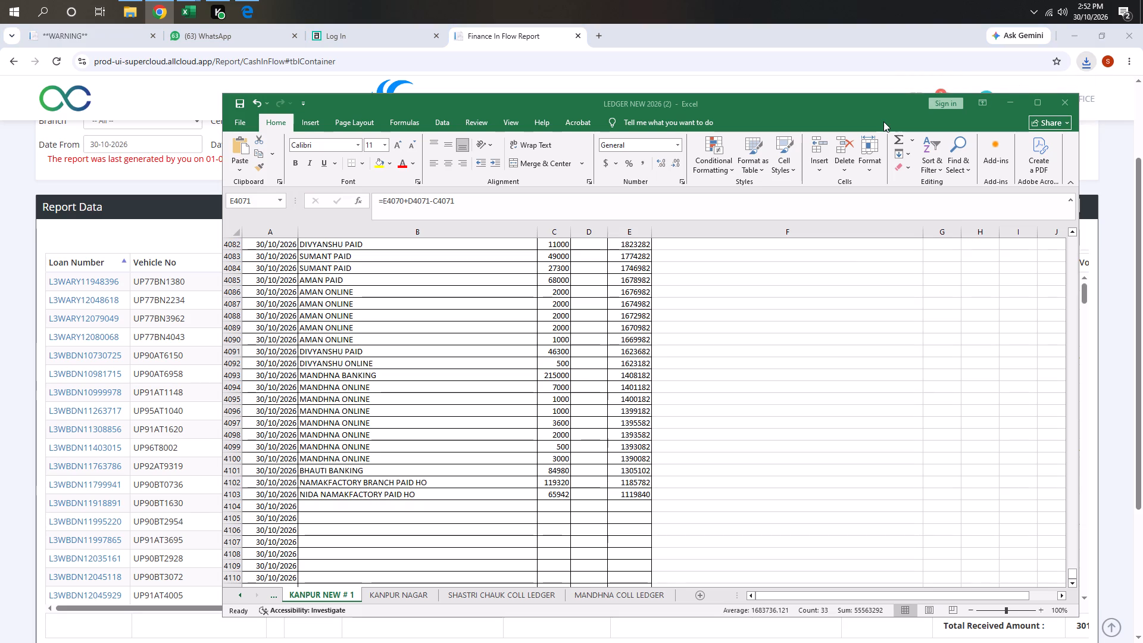
click(190, 14)
click(379, 85)
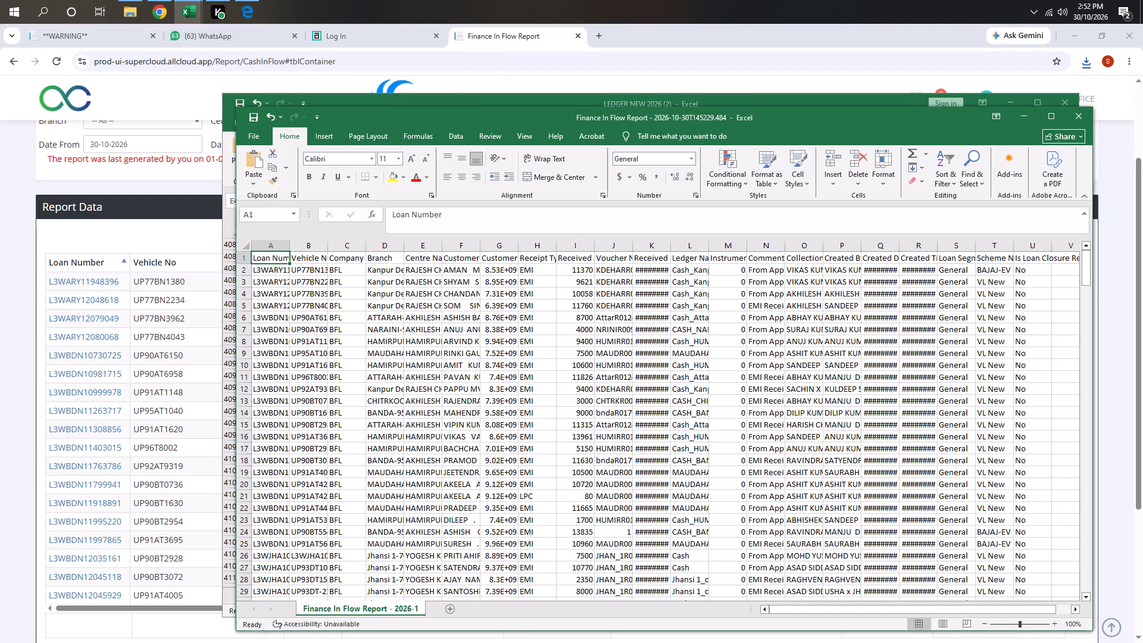
Add filters to the report's header row and deselect all branches in the Branch filter.
key(ctrl+shift+l)
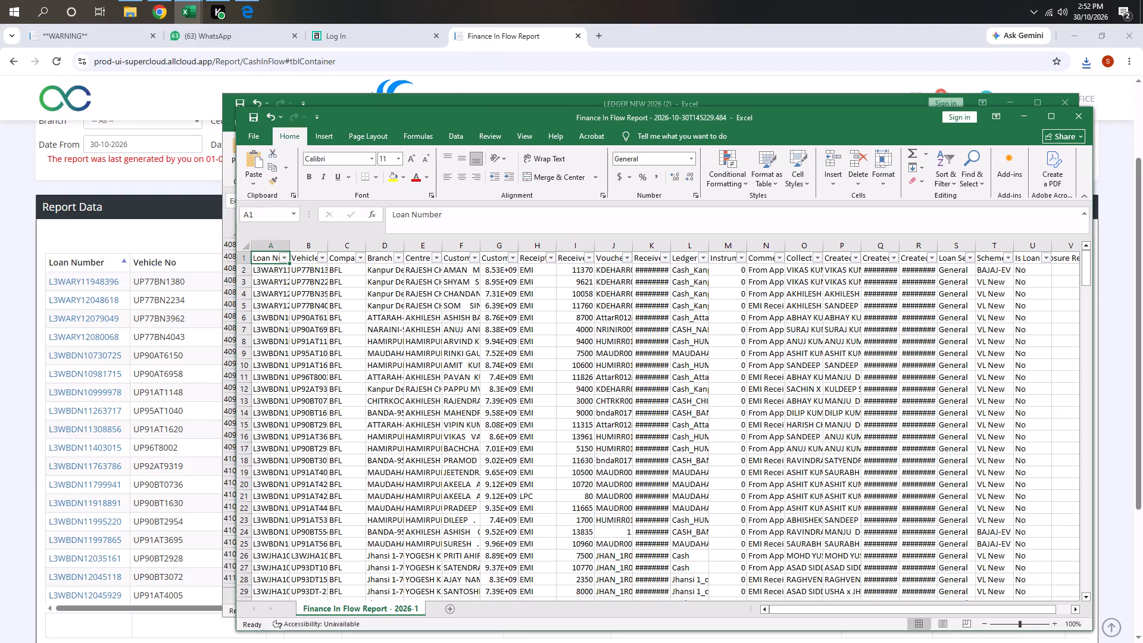
key(Right)
key(Right)
key(Right)
key(Down)
key(Escape)
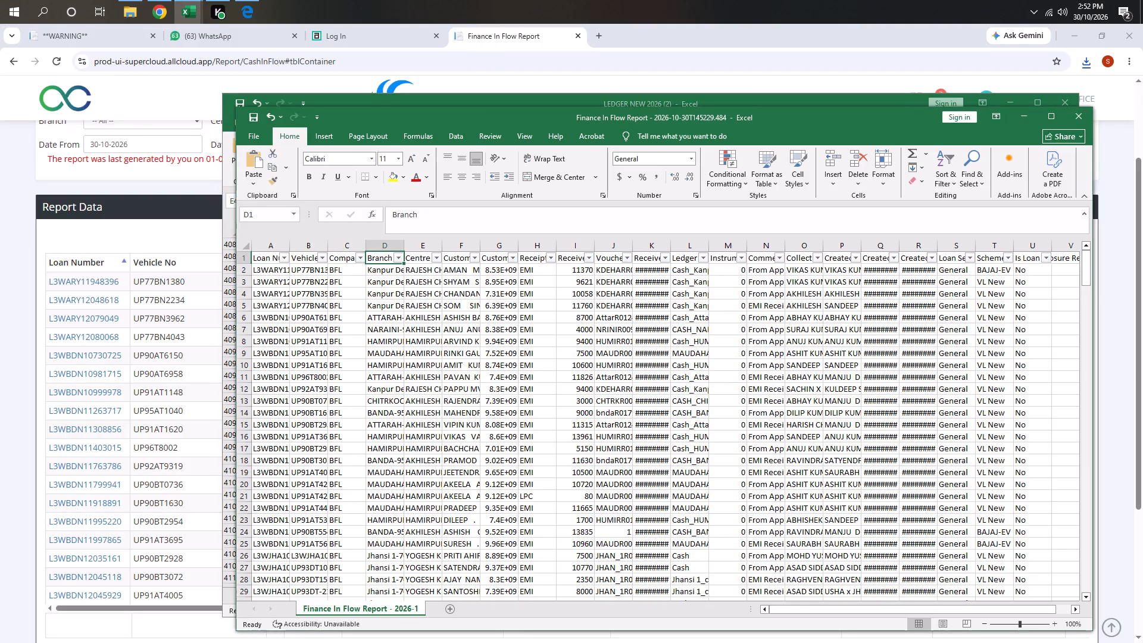
key(alt+Down)
key(Down)
key(Down)
key(Down)
key(Down)
key(Down)
key(Down)
key(Down)
key(Down)
key(Down)
key(space)
Include the BHAUTI, GALLA MANDI and GHATAMPUR branches in the Branch filter.
key(Down)
key(Down)
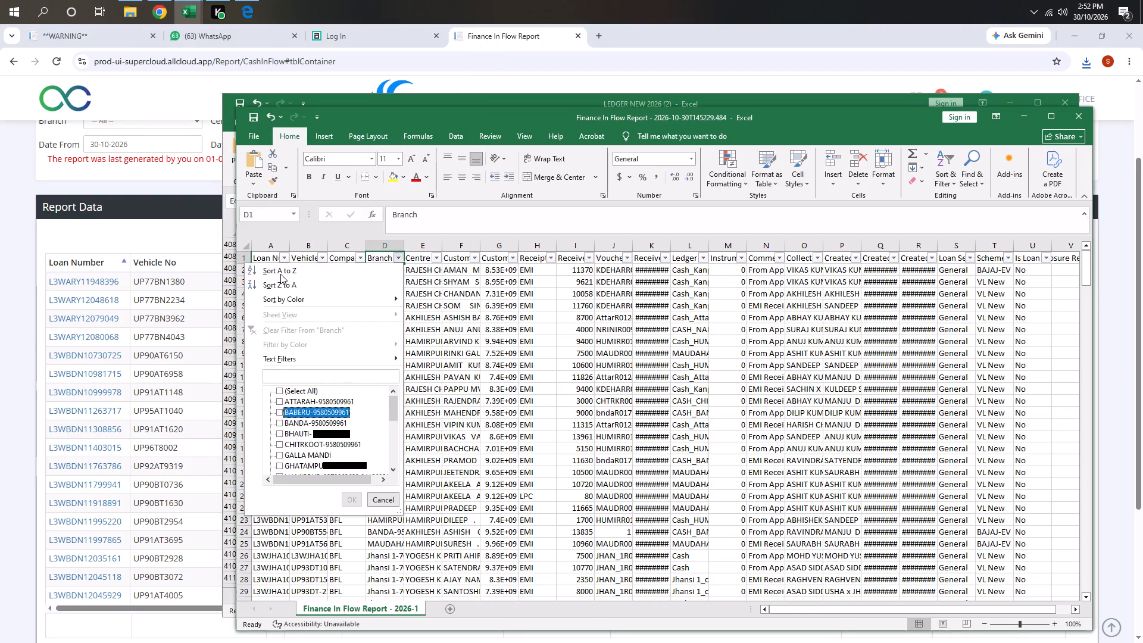
key(Down)
key(Down)
key(space)
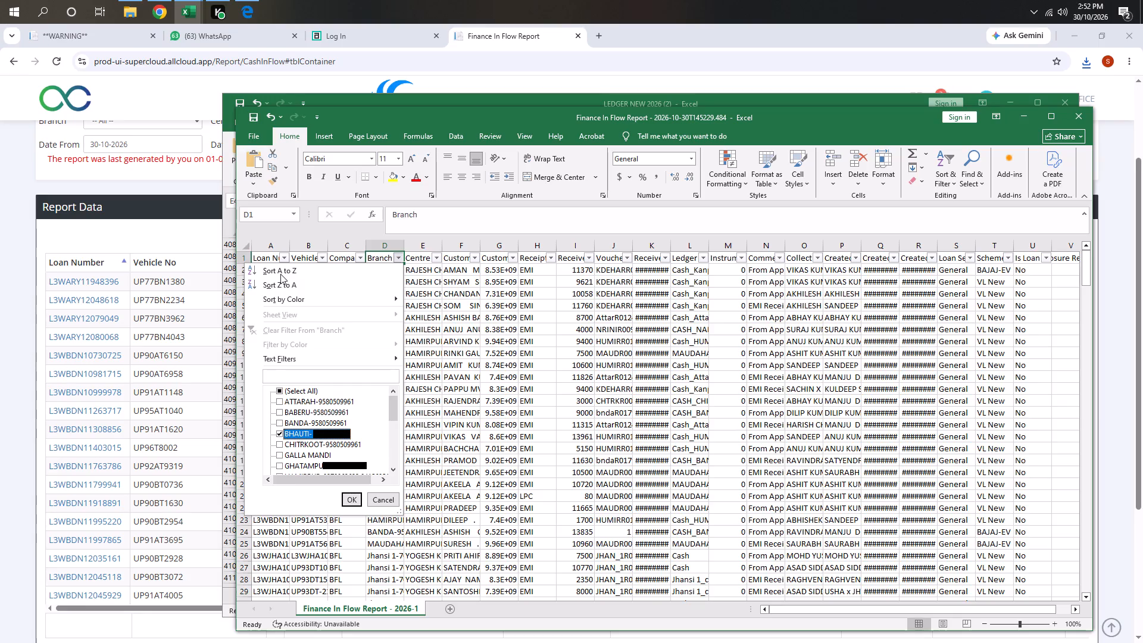
key(Down)
key(Down)
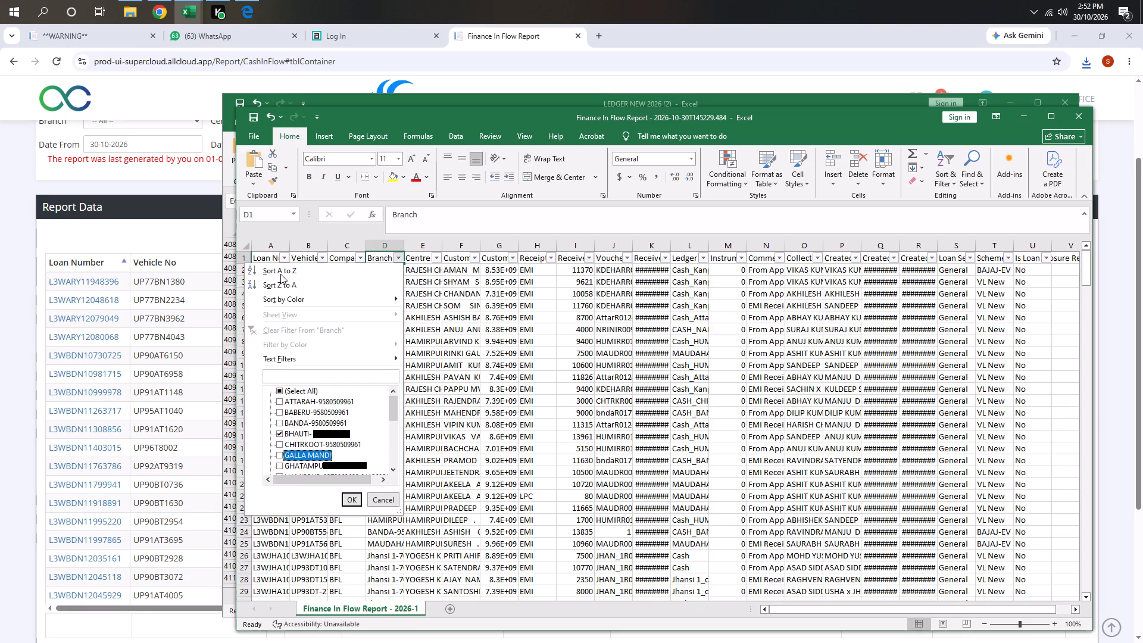
key(space)
key(Down)
key(space)
Include the KANPUR_NEW, MALL ROAD, MANDHANA and NAMAK FACTORY branches in the Branch filter.
key(Down)
key(Down)
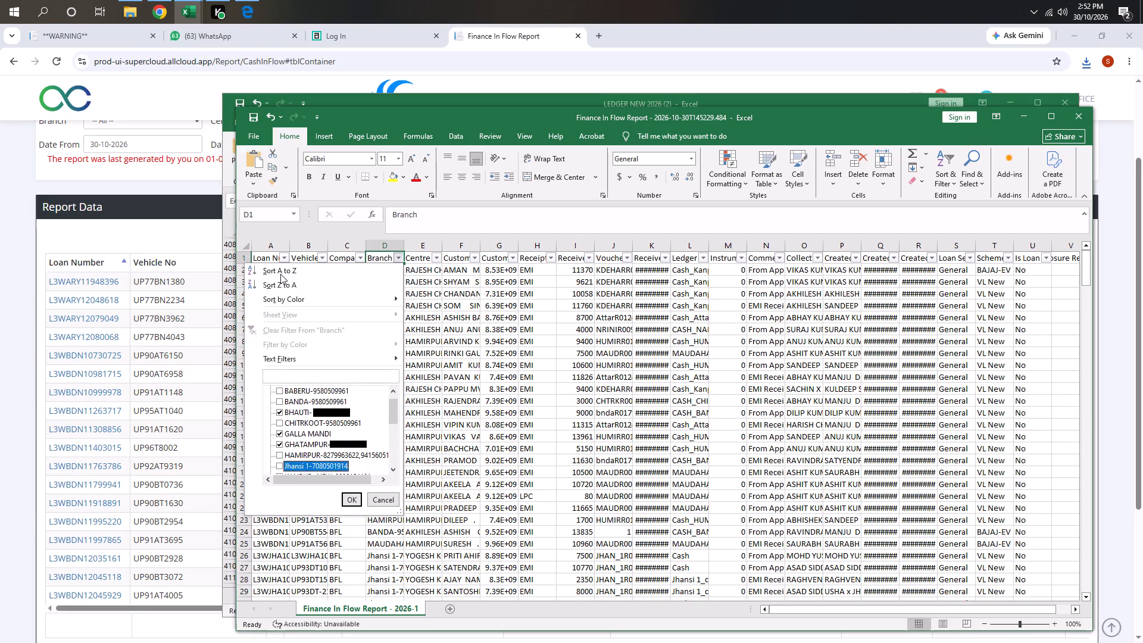
key(Down)
key(space)
key(Down)
key(Down)
key(space)
key(Down)
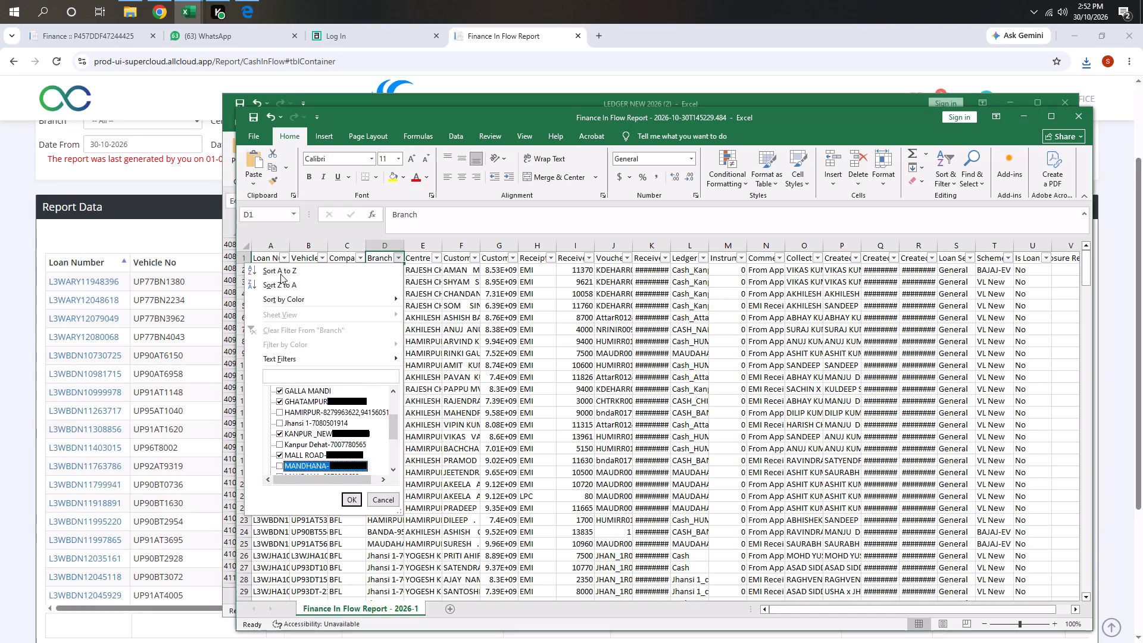
key(Down)
key(Up)
key(space)
key(Down)
key(Down)
key(space)
Include the NAUBASTA, NAWABGANJ_KNP, RAMADEVI and RAMAIPUR branches and apply the Branch filter.
key(Down)
key(Down)
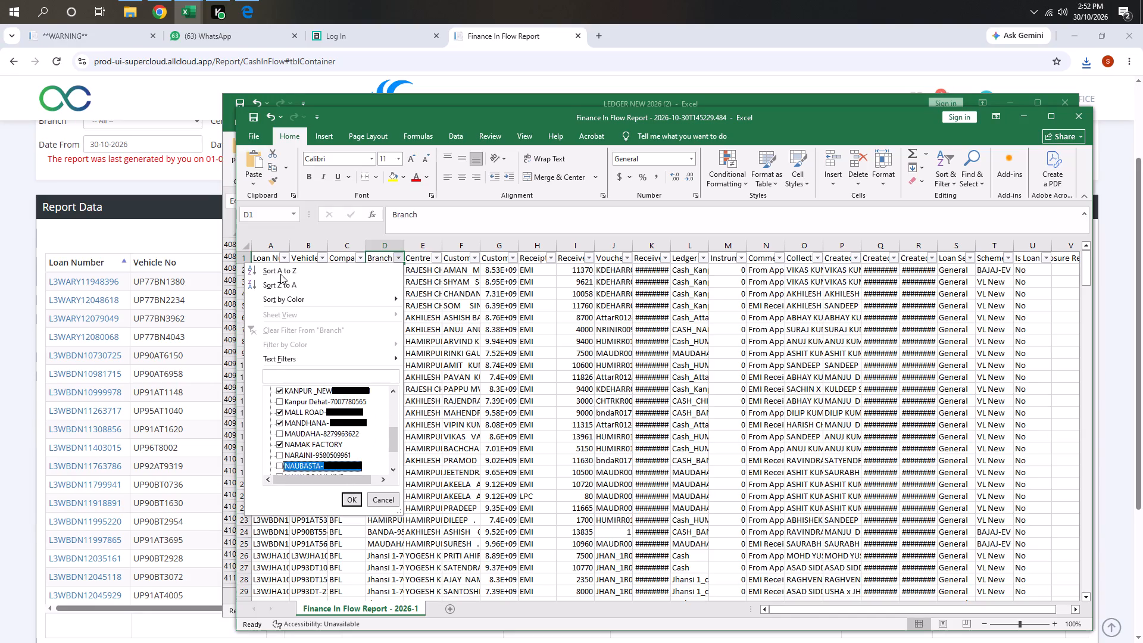
key(space)
key(Down)
key(space)
key(Down)
key(space)
key(Down)
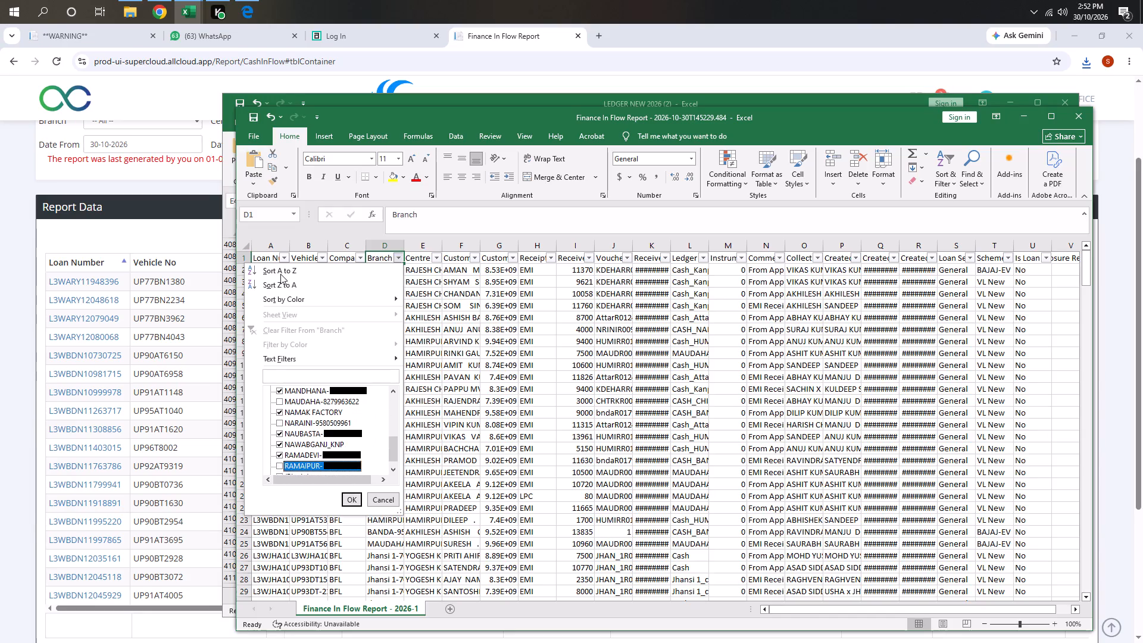
key(space)
key(Return)
Copy the header and all filtered report rows into a new blank workbook.
key(shift+space)
key(ctrl+shift+Down)
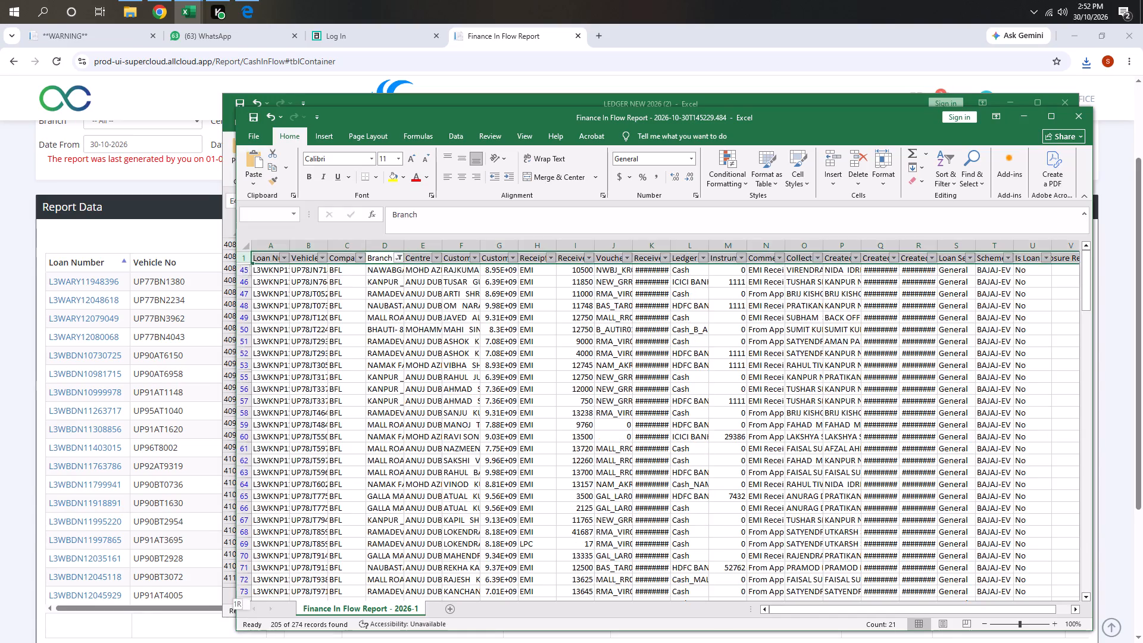
key(ctrl+c)
key(ctrl+n)
key(ctrl+v)
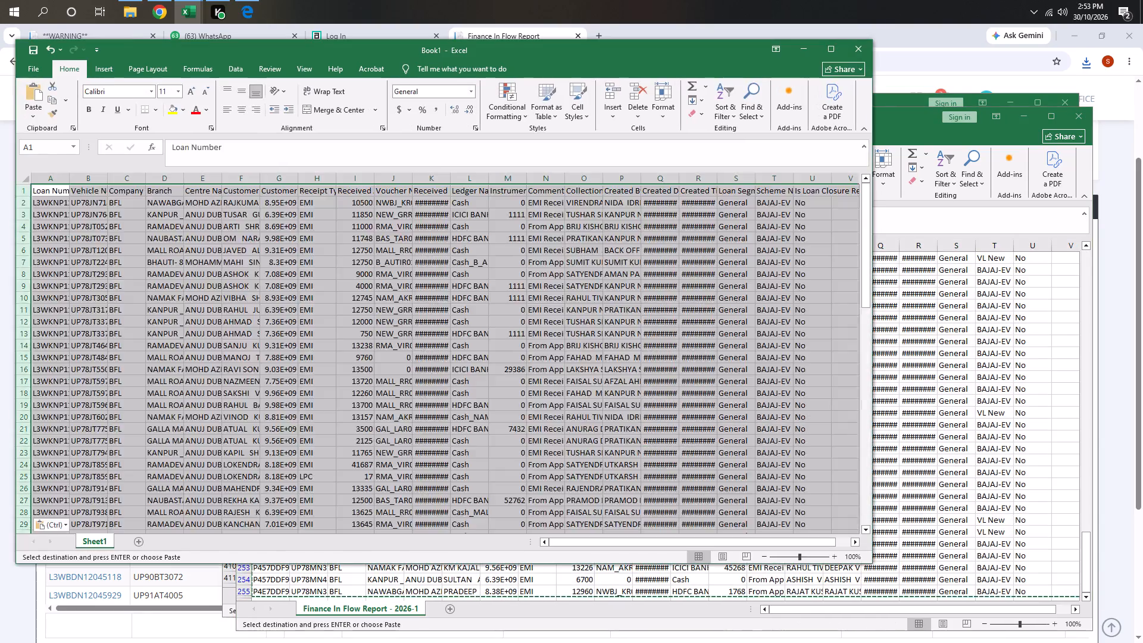
Highlight duplicate values in the Loan Number column with conditional formatting.
click(42, 178)
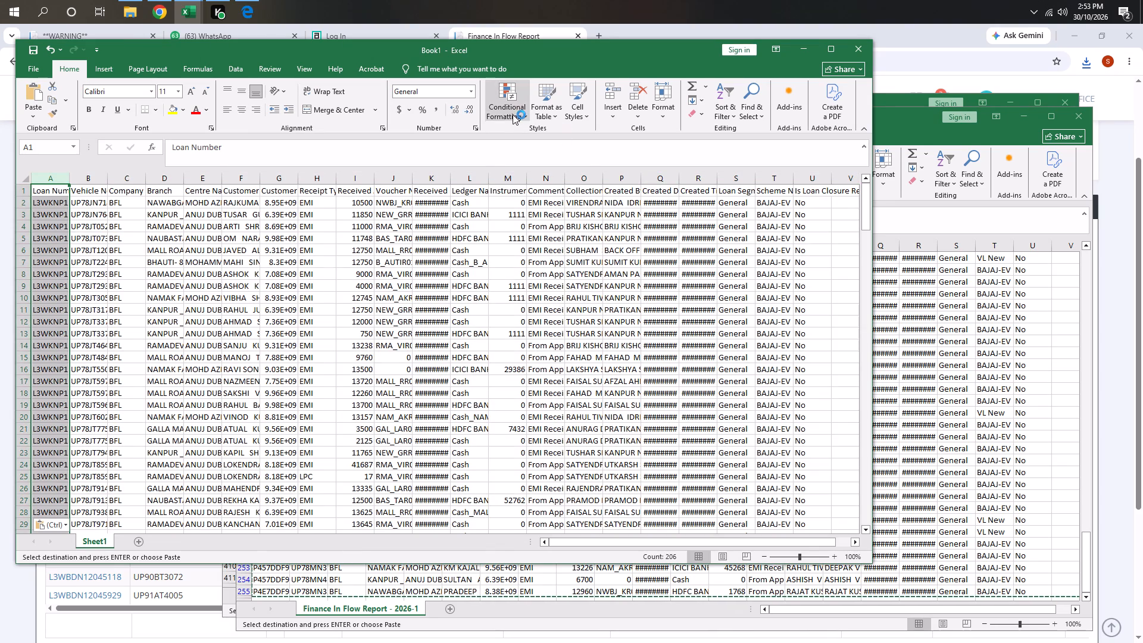
click(513, 114)
click(547, 137)
click(642, 266)
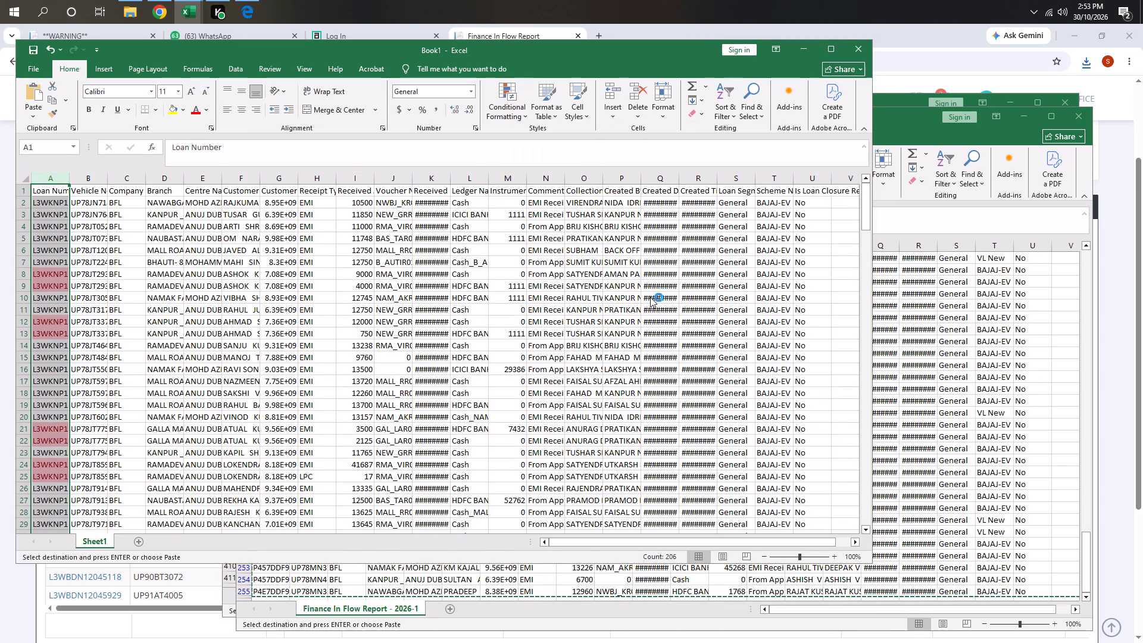
click(354, 345)
Clear one loan number from each highlighted duplicate pair in the first 25 rows, including A8, A13 and A22.
click(53, 279)
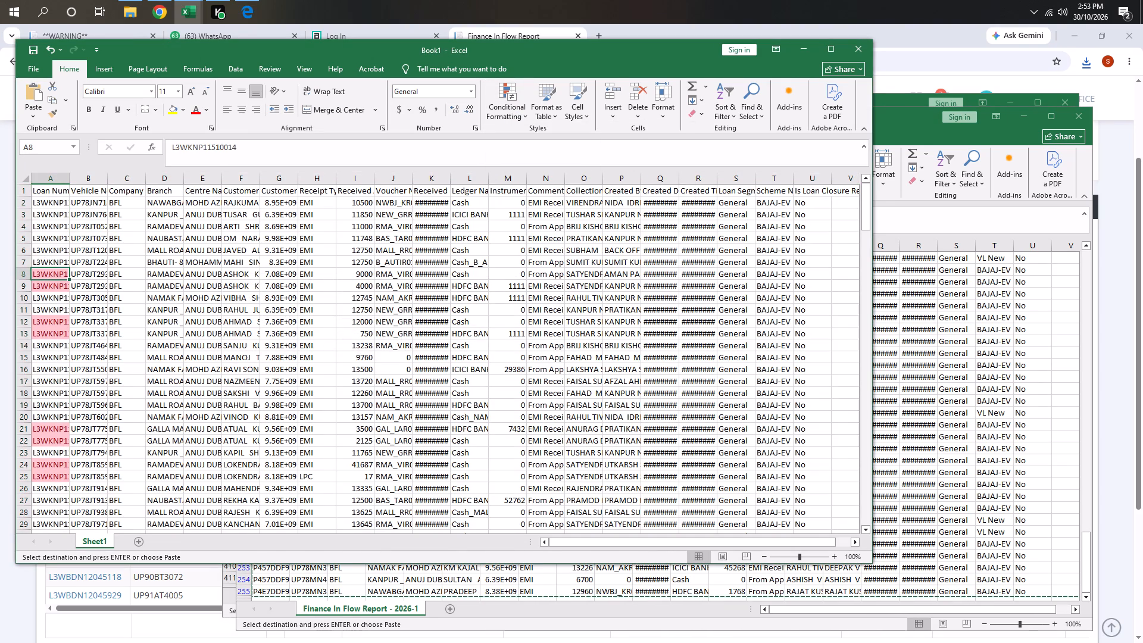
key(Delete)
click(50, 332)
key(Delete)
click(49, 437)
key(Delete)
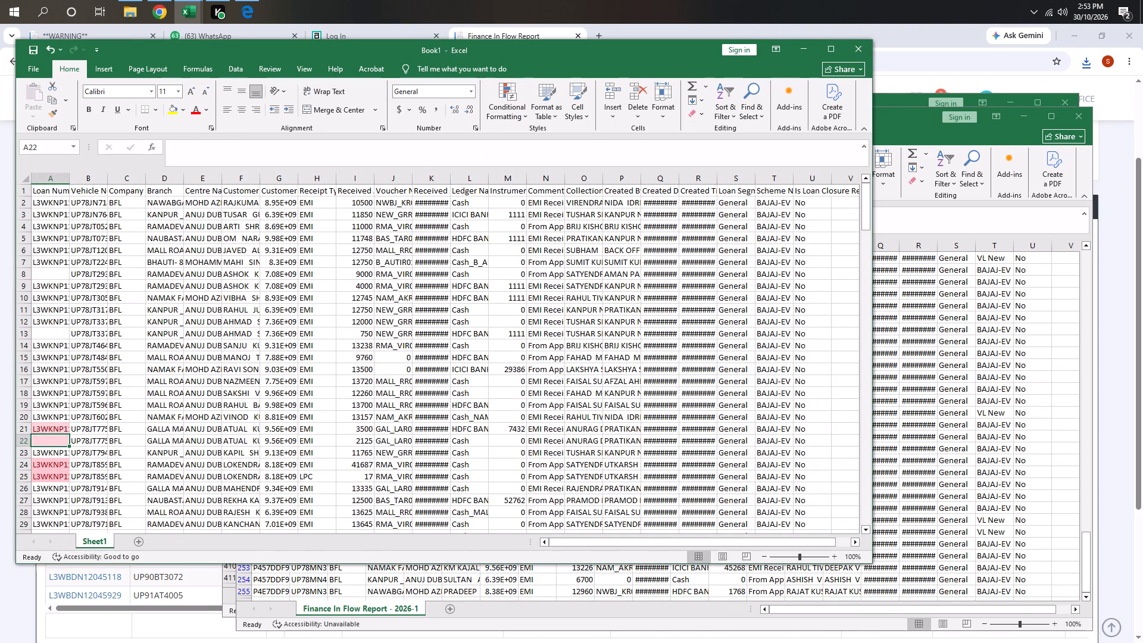
scroll(68, 319, down, 2)
click(50, 389)
key(Delete)
Clear the duplicate loan numbers in cells A41, A45 and A56.
scroll(71, 295, down, 6)
click(52, 380)
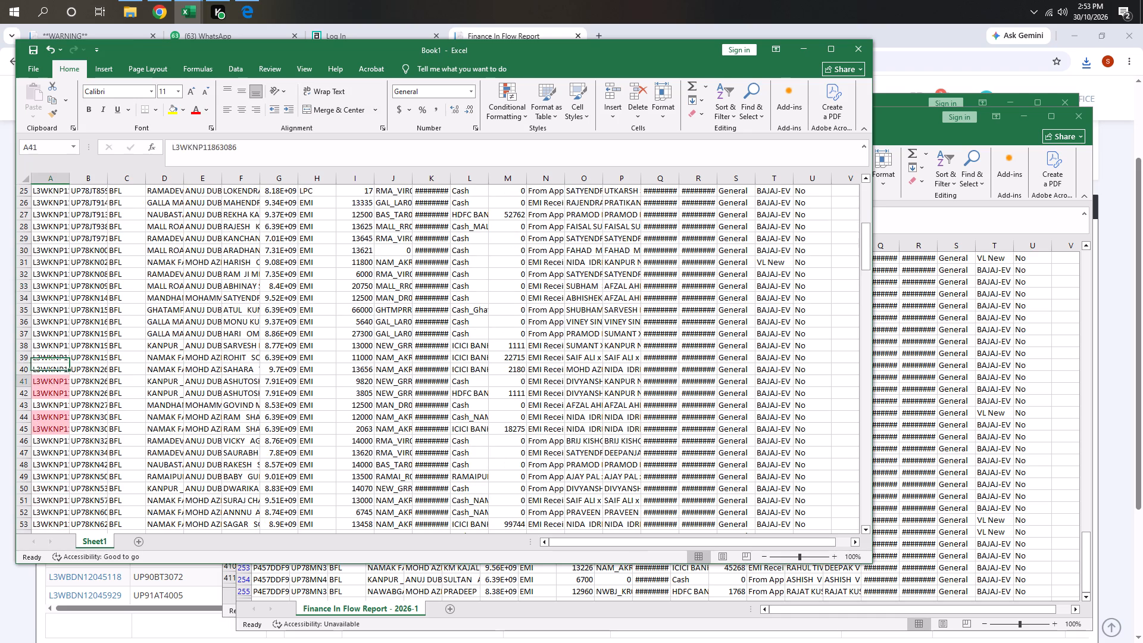
key(Delete)
click(52, 423)
key(Delete)
scroll(68, 336, down, 4)
click(53, 422)
key(Delete)
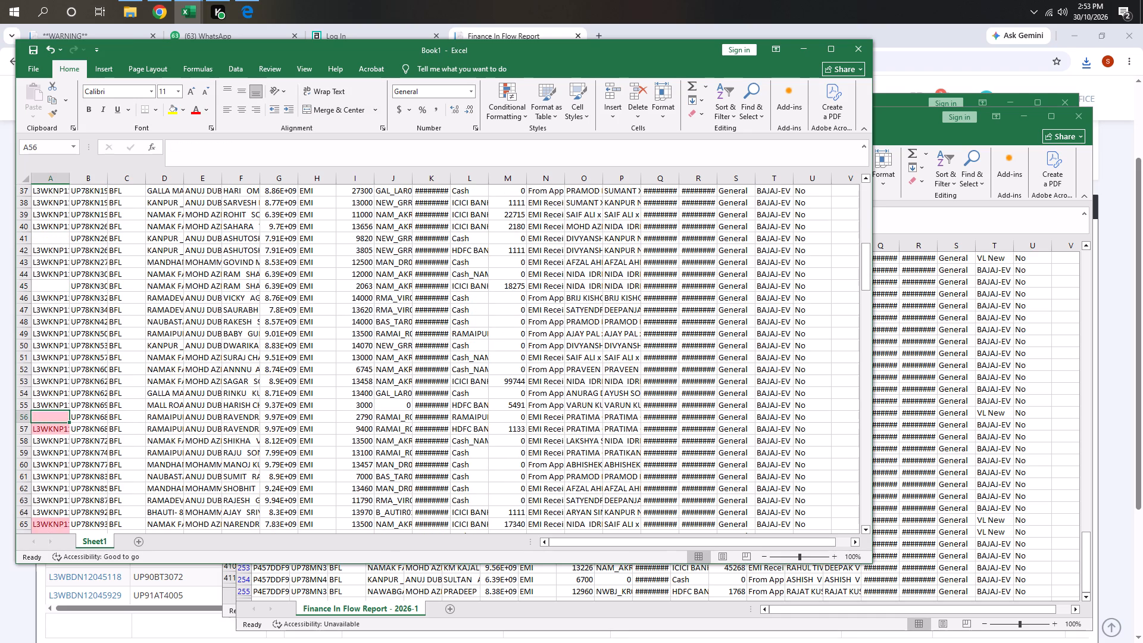
Clear one loan number from each highlighted duplicate pair from row 65 down to A105.
scroll(62, 310, down, 3)
click(58, 416)
key(Delete)
scroll(74, 353, down, 4)
click(52, 475)
key(Delete)
scroll(96, 330, down, 6)
scroll(43, 384, down, 4)
click(53, 393)
key(Delete)
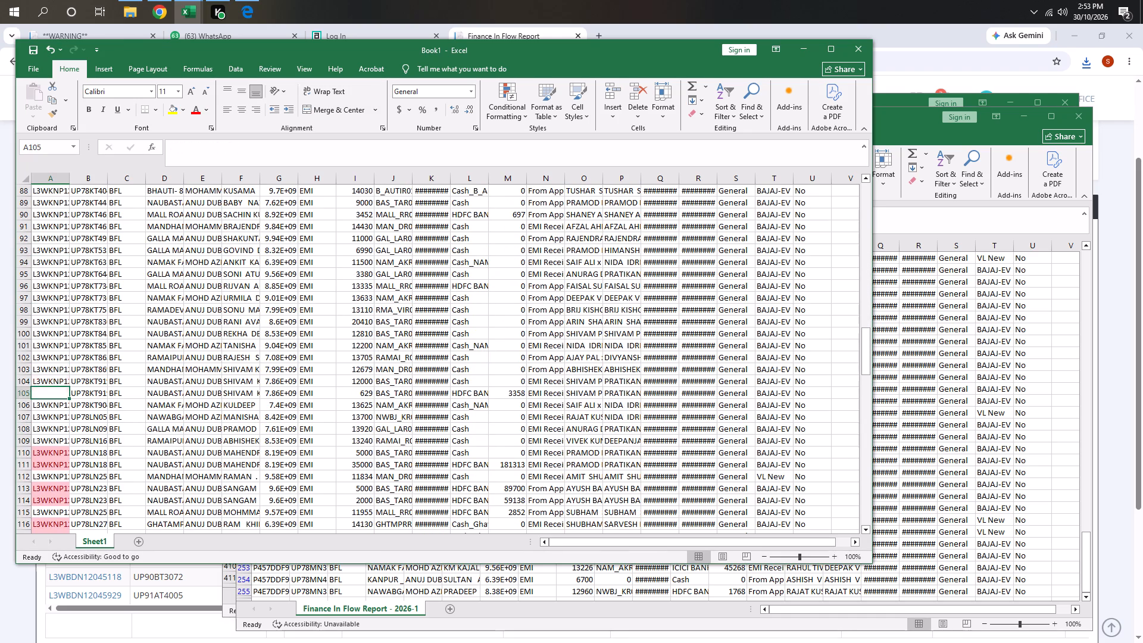
Clear the duplicate loan numbers in cells A110, A114 and A117.
click(57, 453)
key(Delete)
scroll(68, 254, down, 5)
click(58, 321)
key(Delete)
click(63, 352)
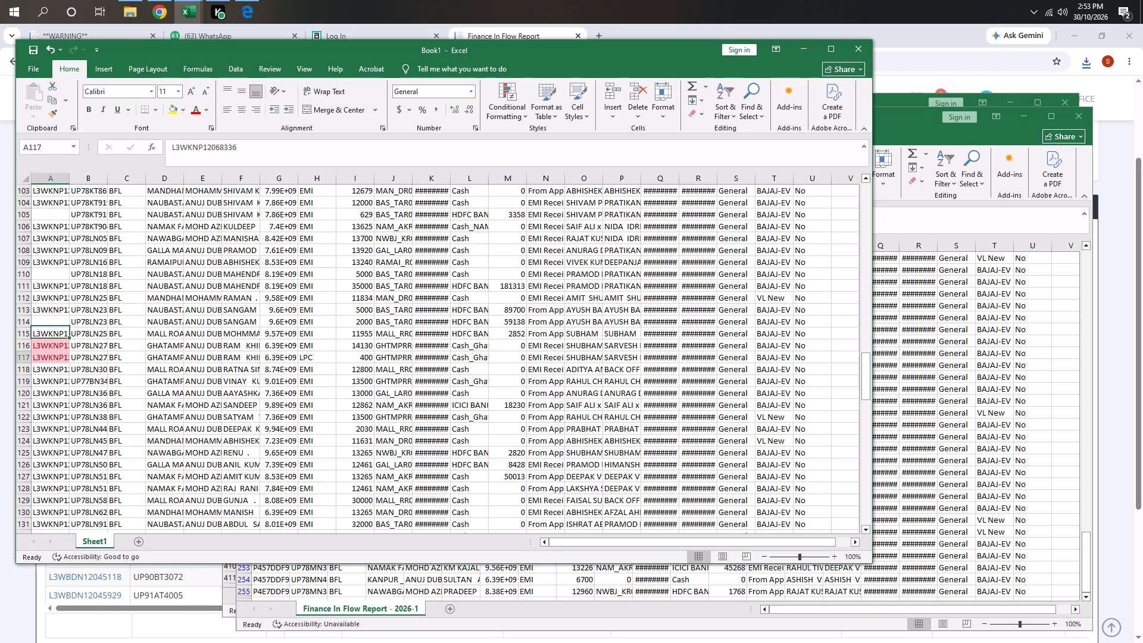
key(Delete)
Clear the duplicate loan numbers in cells A136, A146, A147 and A156.
scroll(77, 280, down, 3)
click(62, 472)
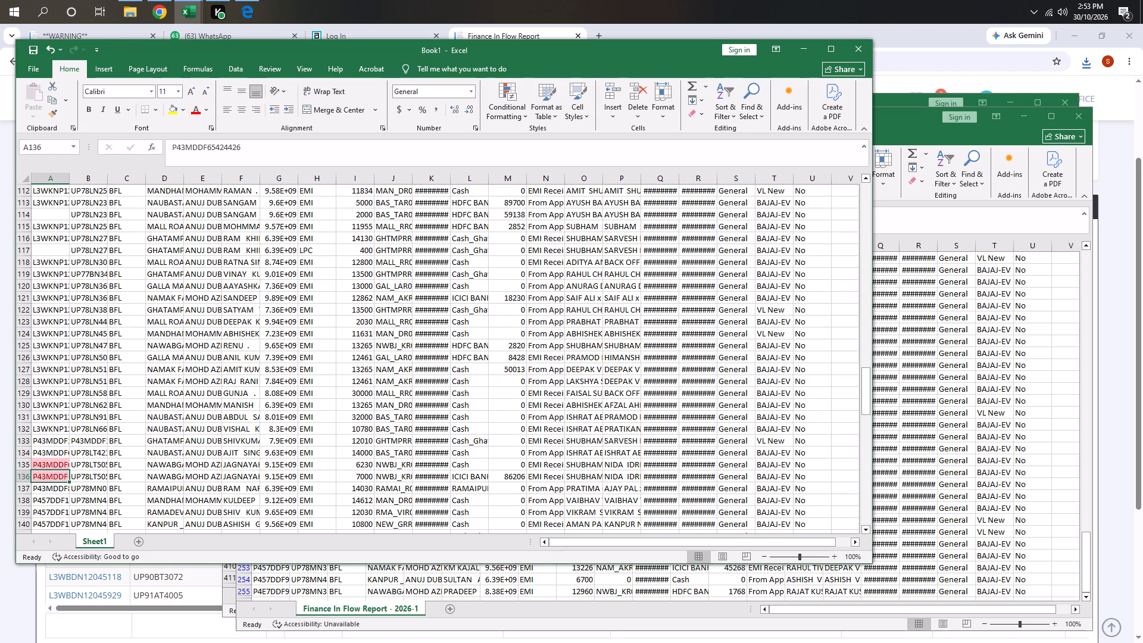
key(Delete)
scroll(90, 330, down, 5)
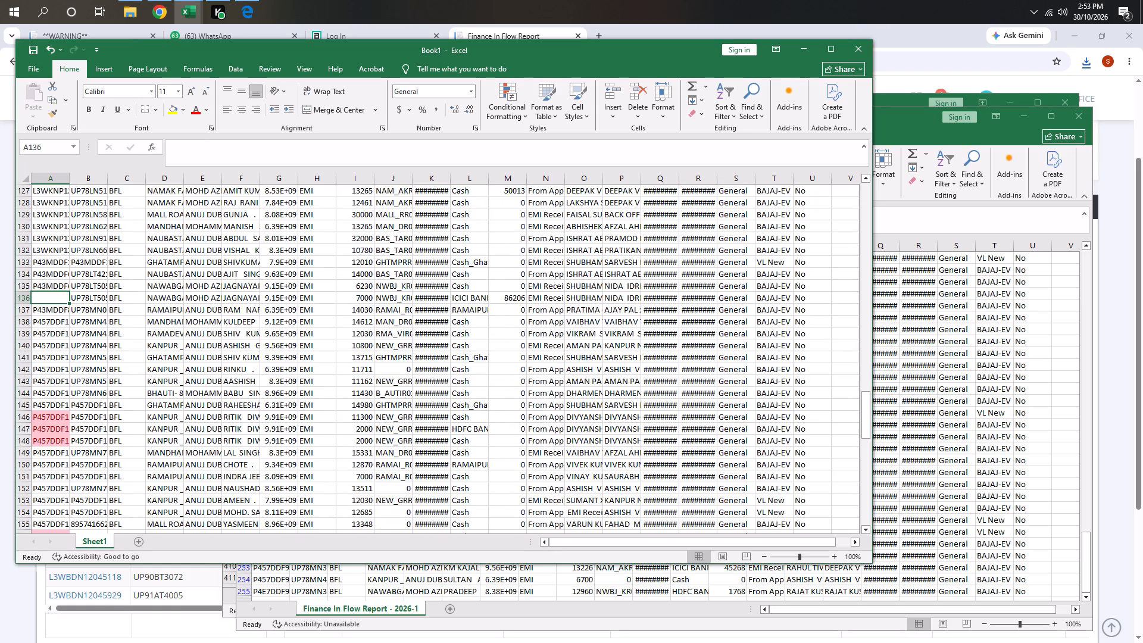
click(51, 417)
key(Delete)
scroll(48, 316, down, 3)
click(52, 325)
key(Delete)
click(54, 429)
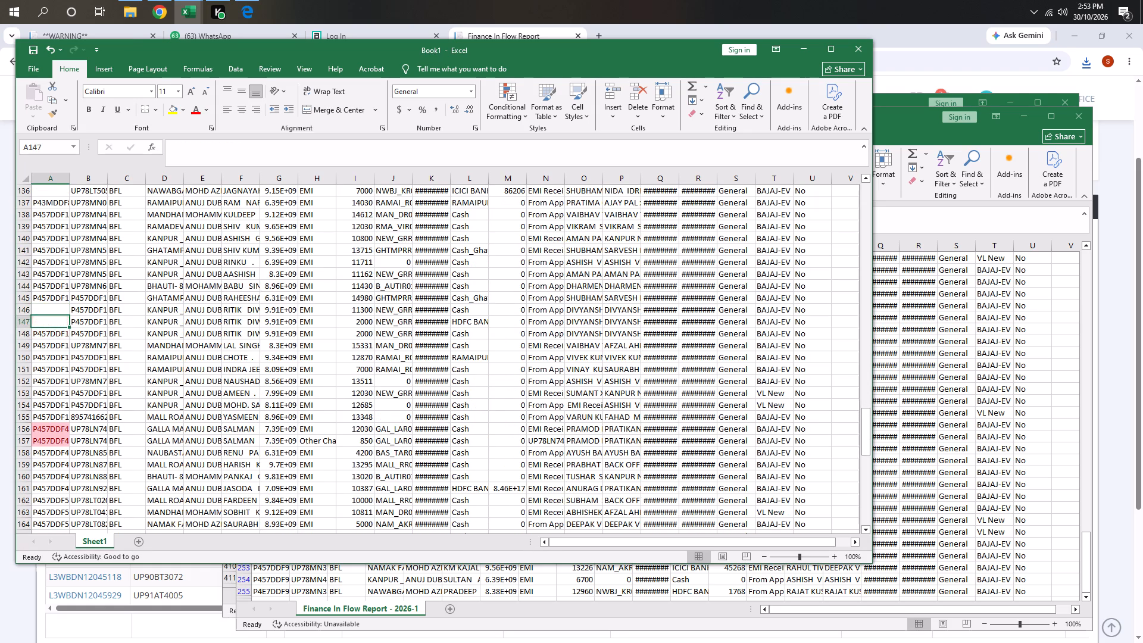
key(Delete)
Clear the last duplicate loan numbers, in cells A182 and A198.
scroll(65, 289, down, 11)
click(50, 345)
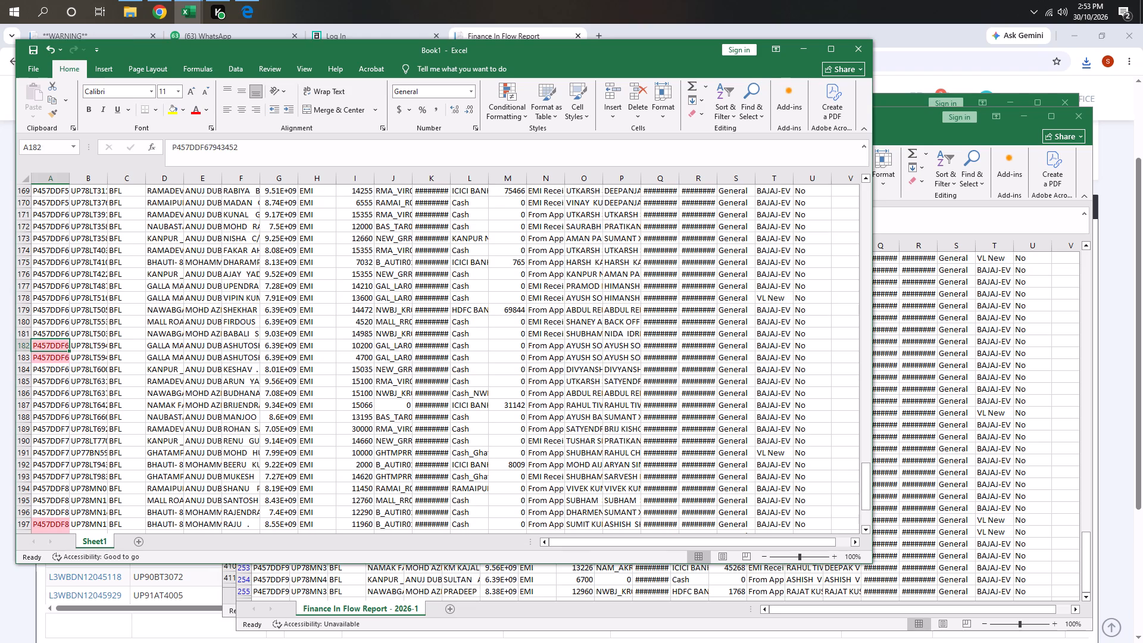
key(Delete)
scroll(96, 290, down, 4)
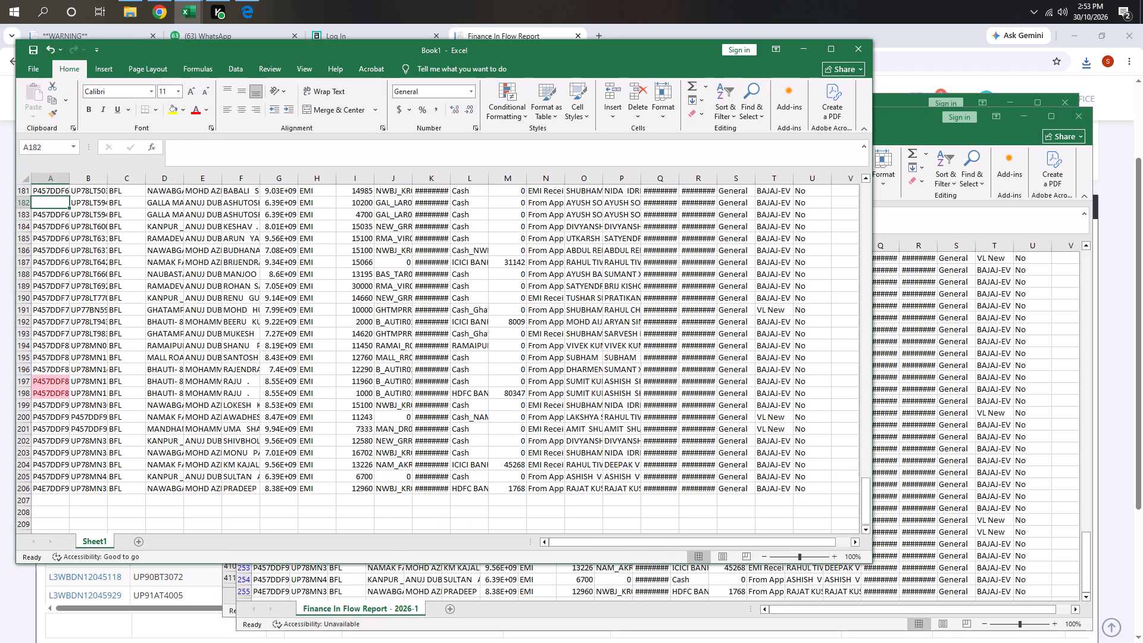
scroll(68, 367, down, 2)
click(60, 320)
key(Delete)
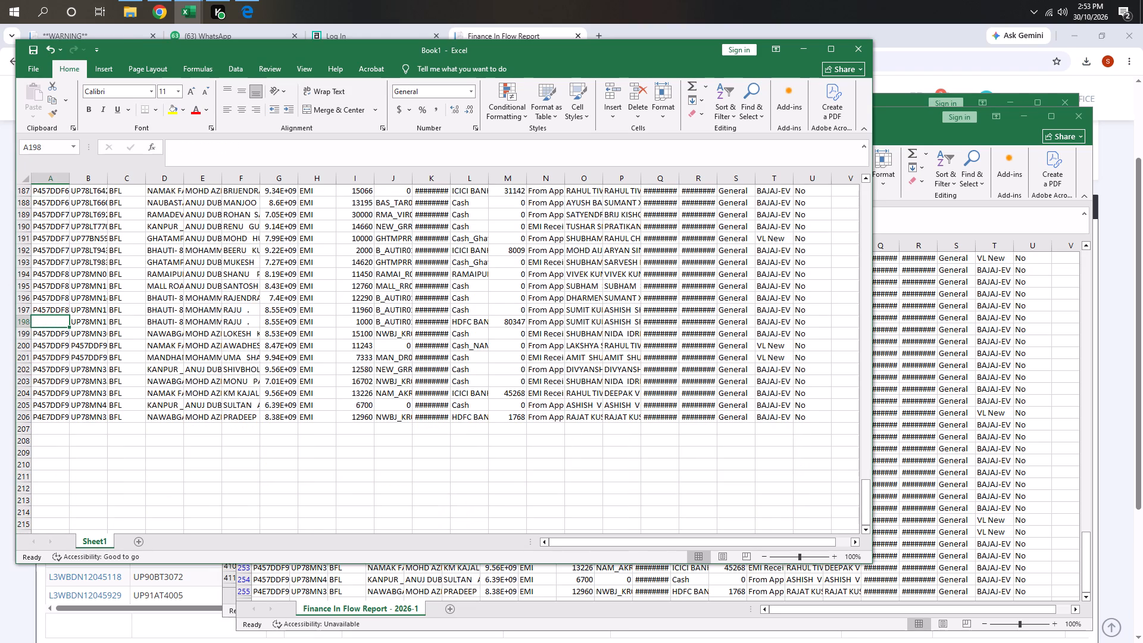
Insert a pivot table on a new sheet from all the data in the copied report.
key(ctrl+a)
text(NV)
key(Return)
key(Return)
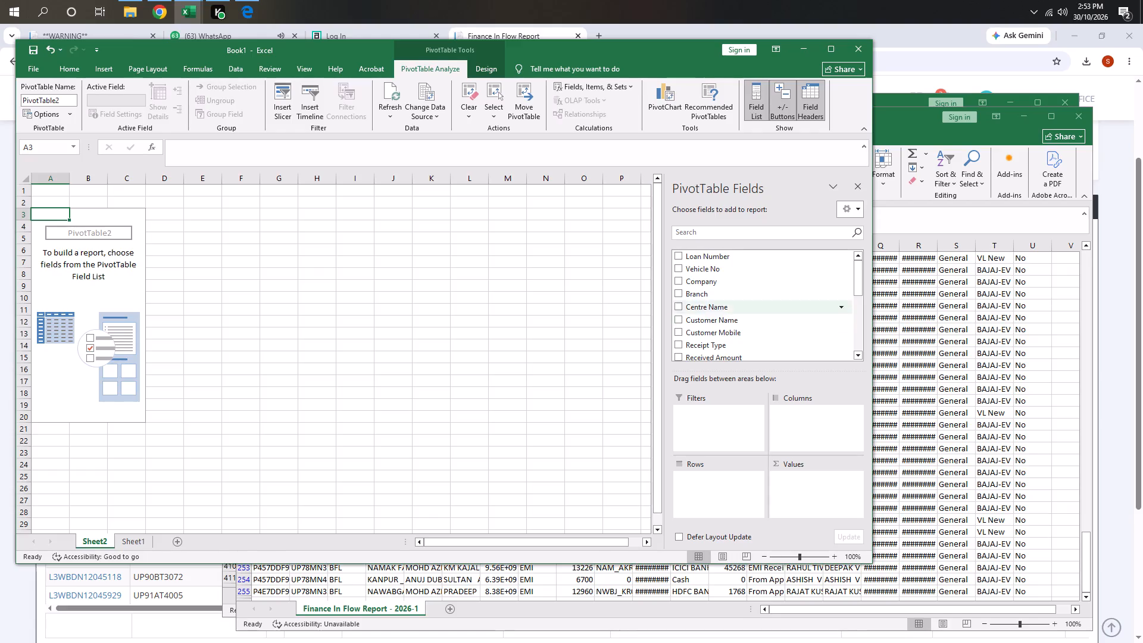
Set Branch as the pivot table's rows and the sum of Received Amount as its values.
drag(695, 287, 691, 303)
drag(698, 275, 708, 475)
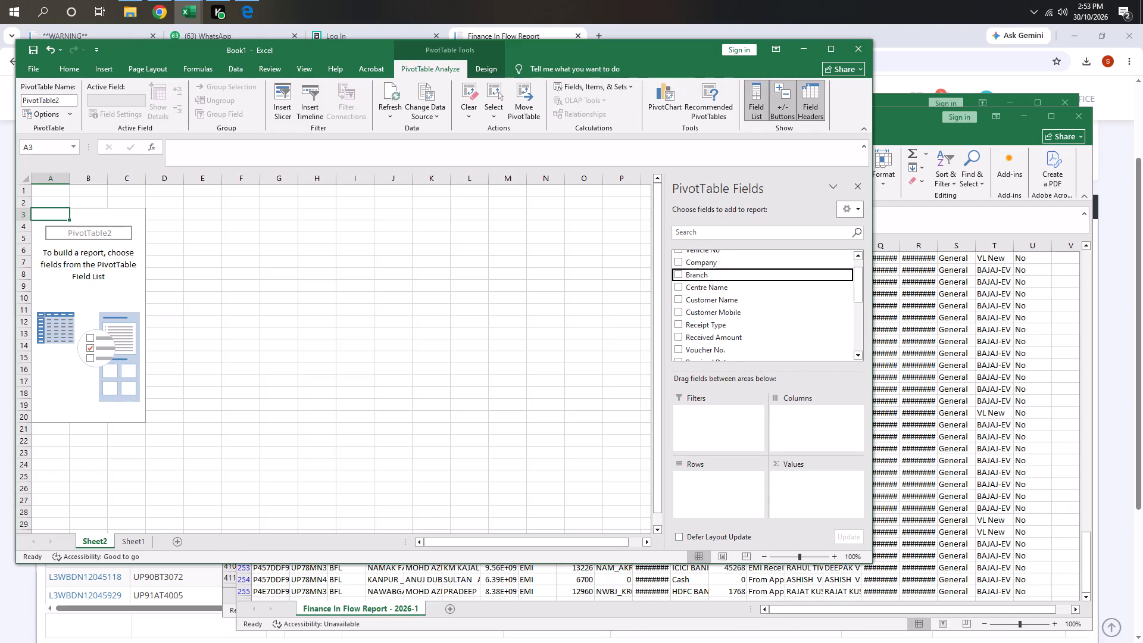
drag(708, 475, 707, 496)
drag(710, 333, 826, 504)
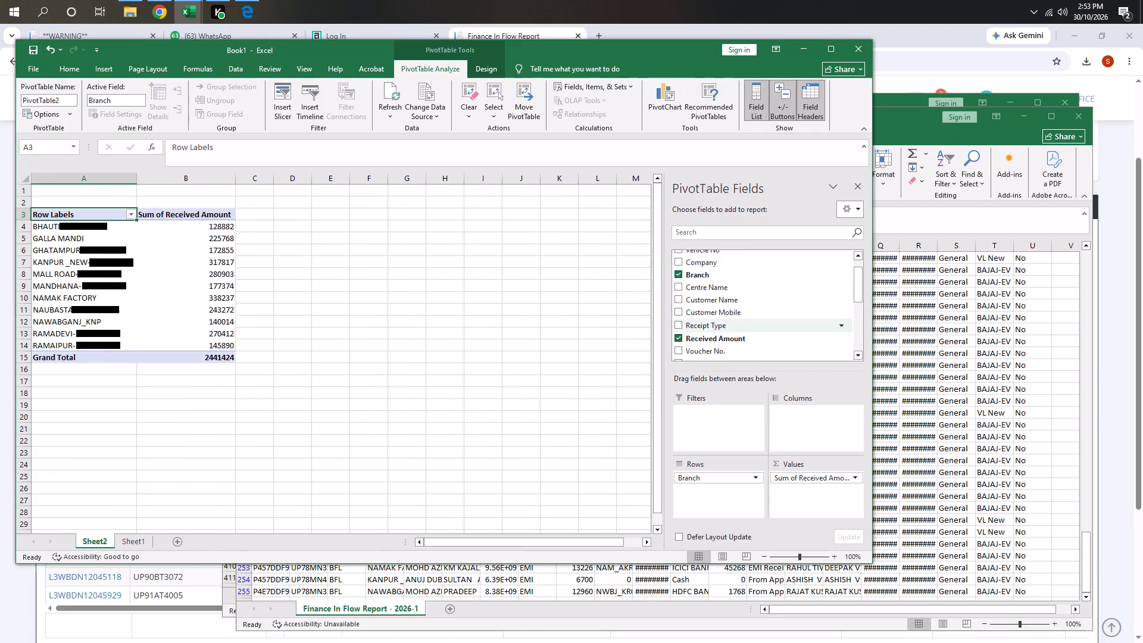
Add Collection Executive beneath Branch in the pivot rows and the count of Loan Number to the values.
scroll(738, 324, down, 5)
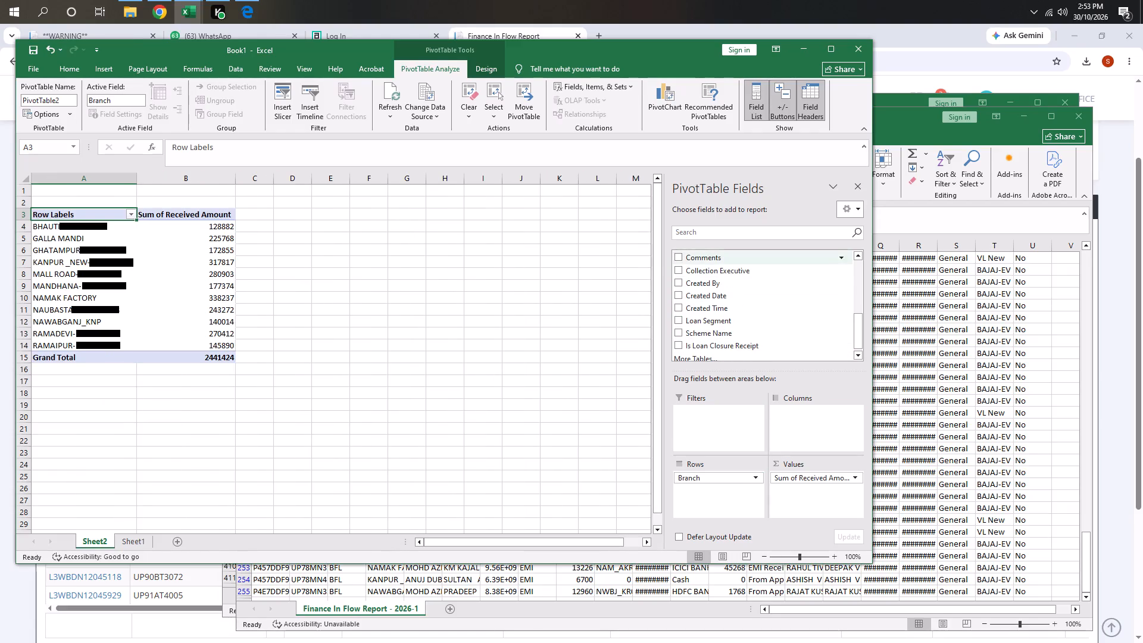
drag(738, 275, 730, 495)
scroll(754, 307, up, 9)
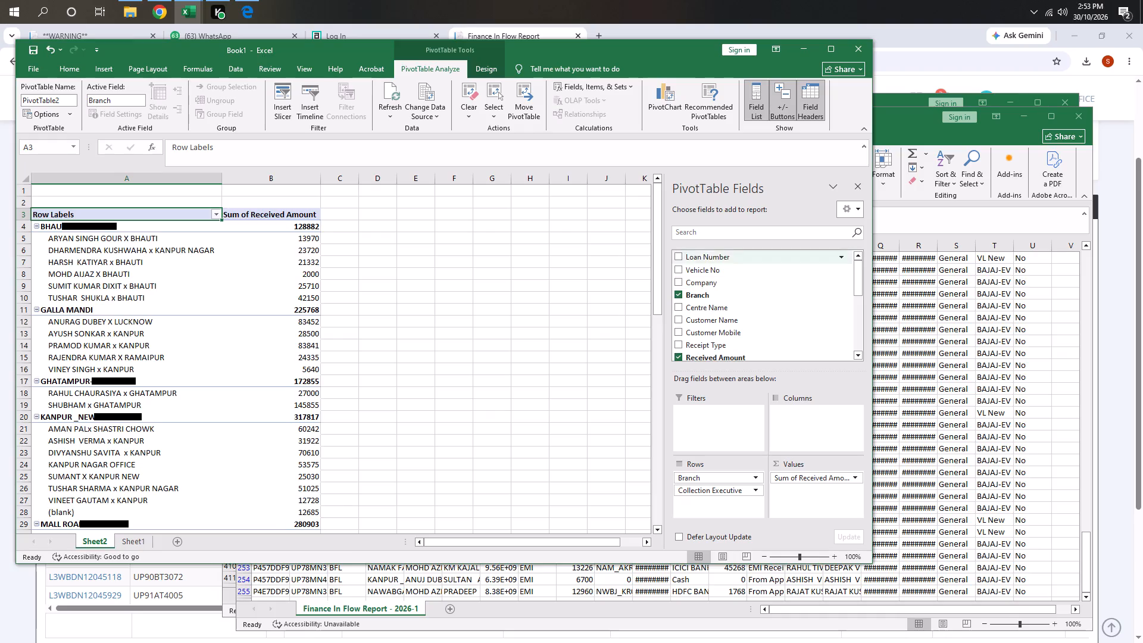
drag(722, 253, 795, 501)
Centre-align the Sum of Received Amount and Count of Loan Number columns of the pivot table.
click(271, 175)
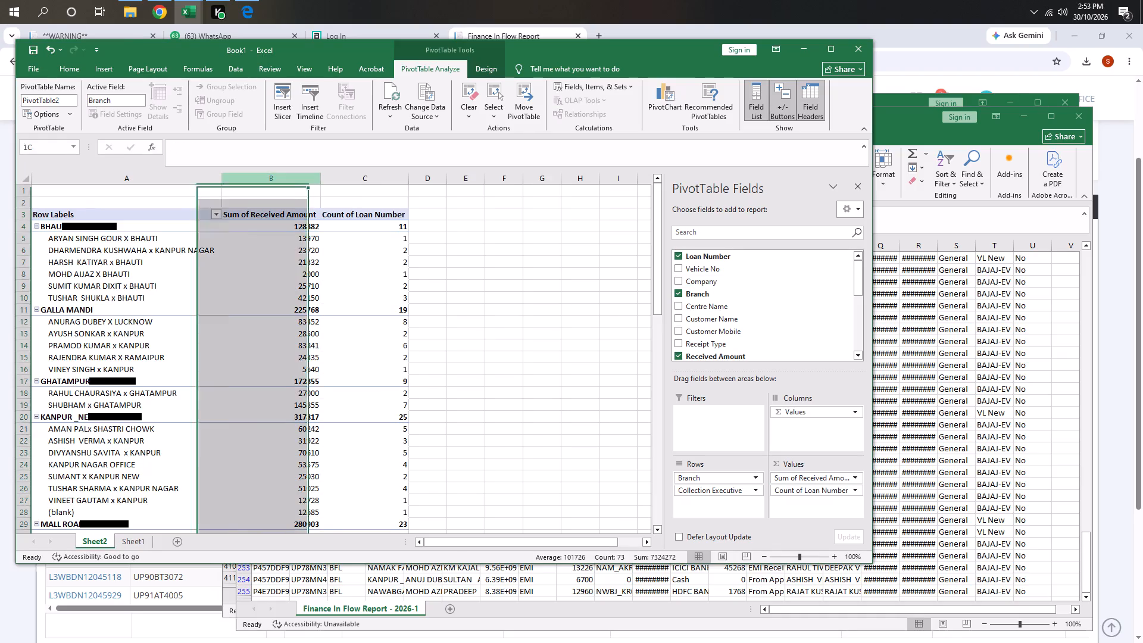
ctrl+click(373, 182)
click(240, 112)
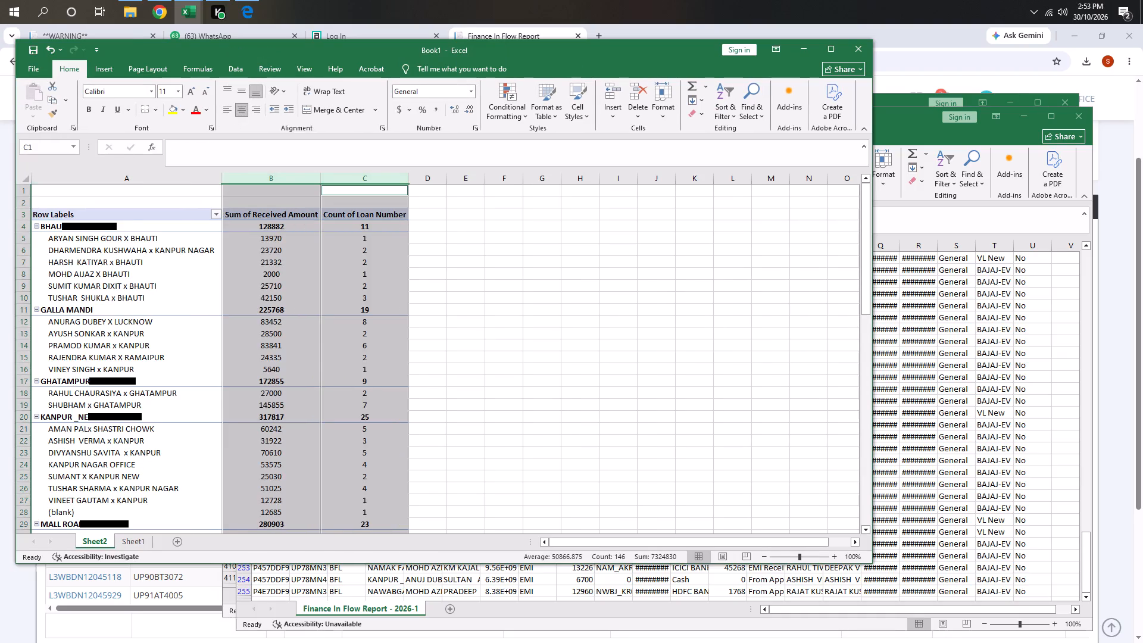
Fill the pivot table's header row, from Row Labels to Count of Loan Number, with yellow.
drag(148, 213, 339, 217)
click(171, 107)
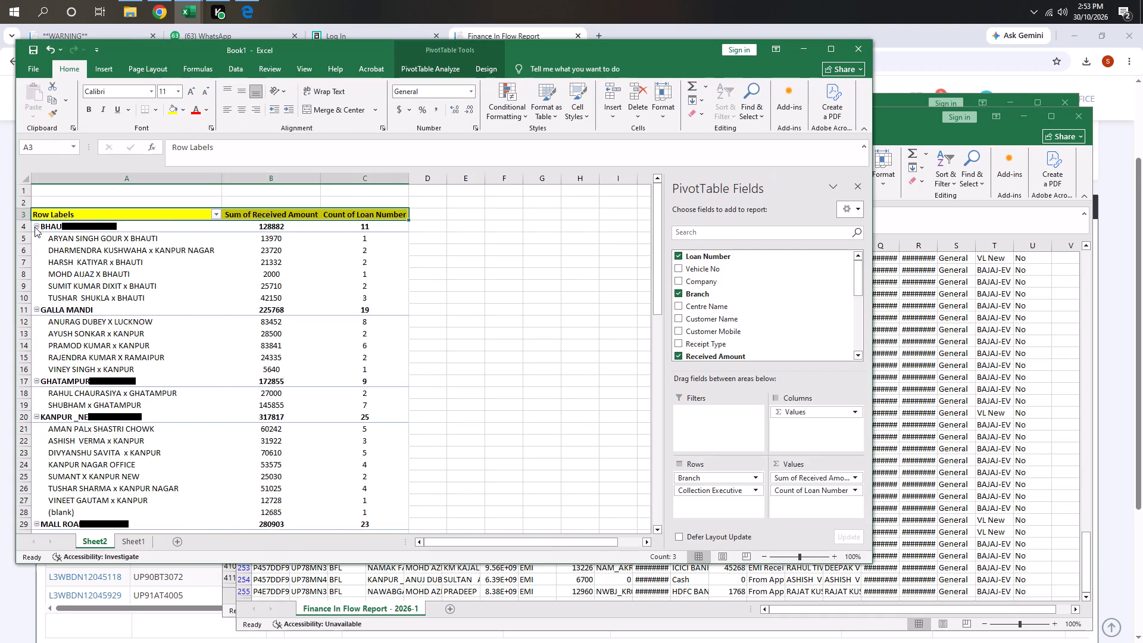
Fill all the branch subtotal rows together with standard orange, from Bhauti in row 4 to Ramaipur in row 70.
click(34, 227)
key(ctrl+z)
click(43, 224)
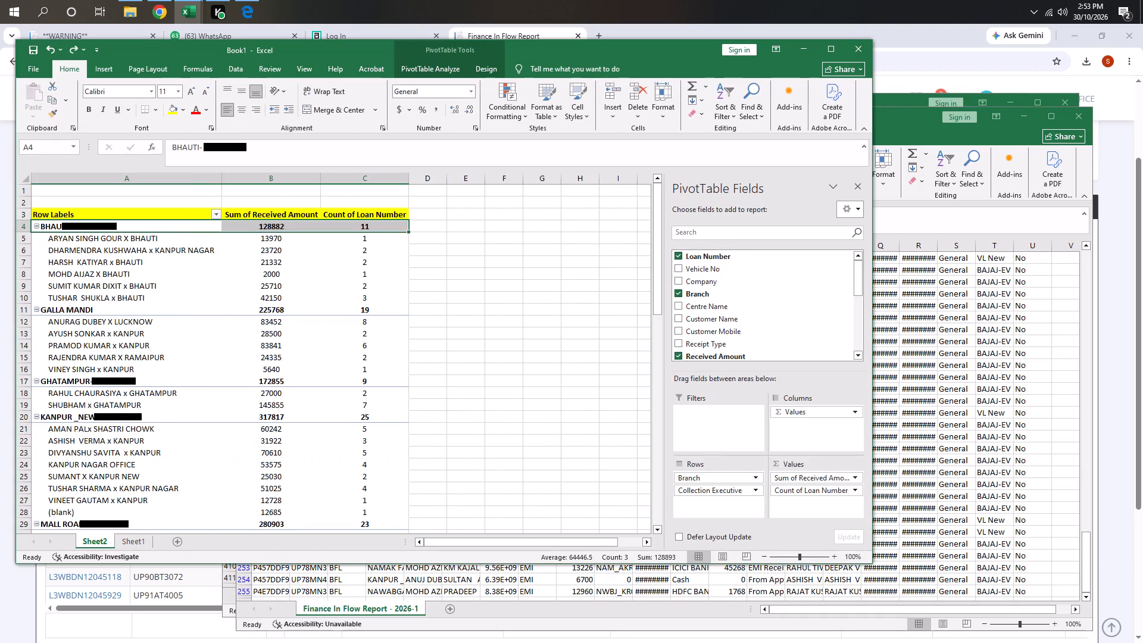
ctrl+click(46, 310)
scroll(52, 278, down, 2)
ctrl+click(45, 311)
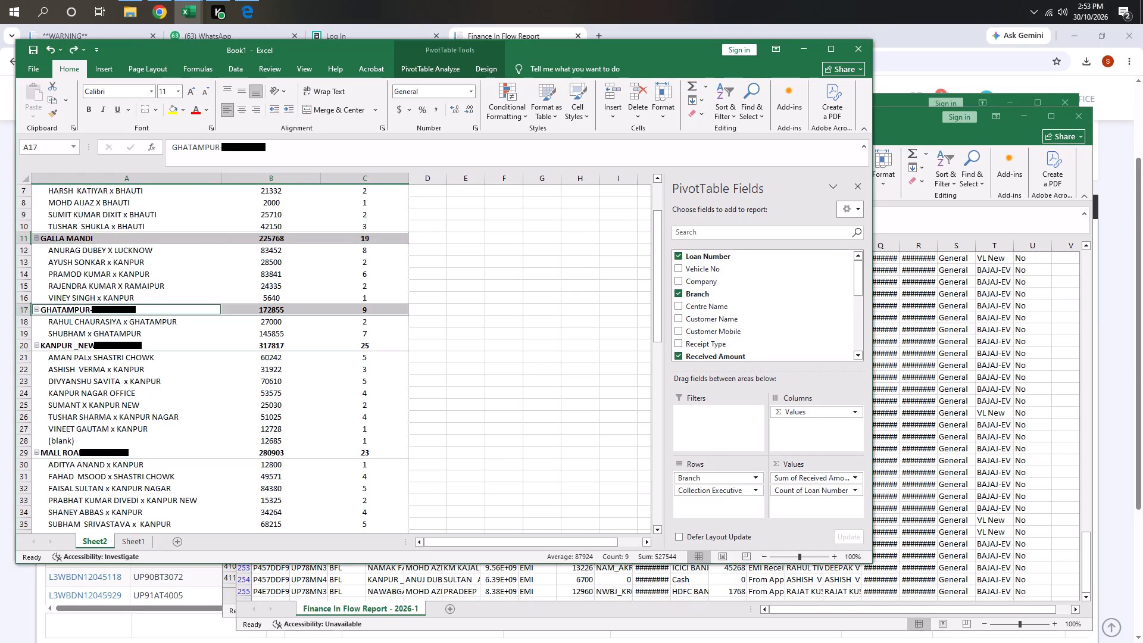
ctrl+click(45, 346)
scroll(43, 316, down, 1)
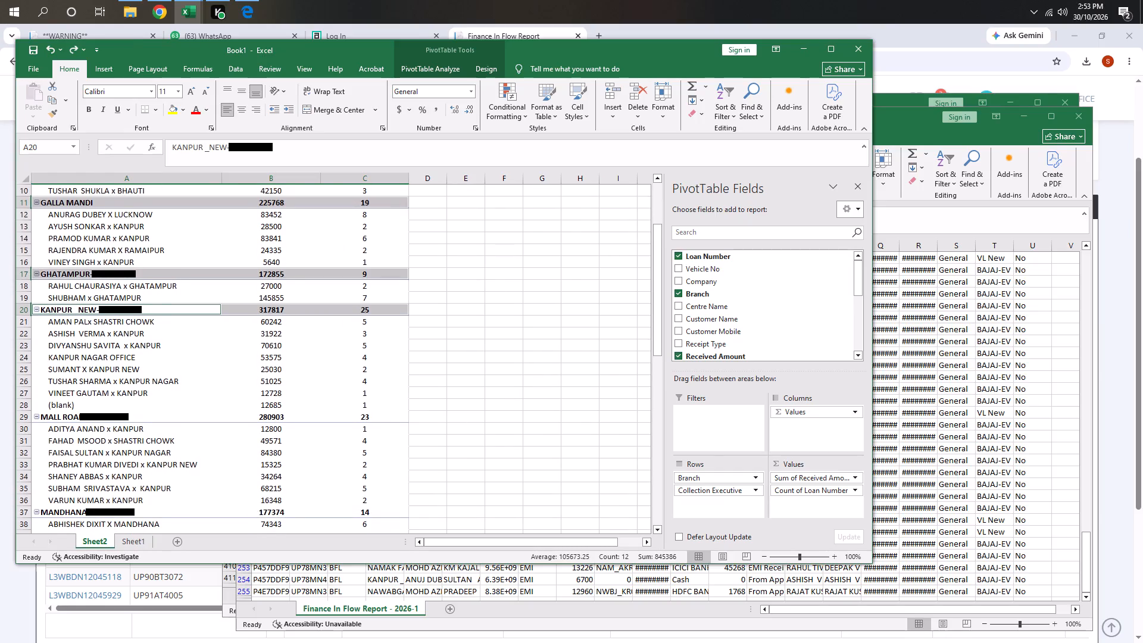
scroll(108, 359, down, 1)
ctrl+click(45, 385)
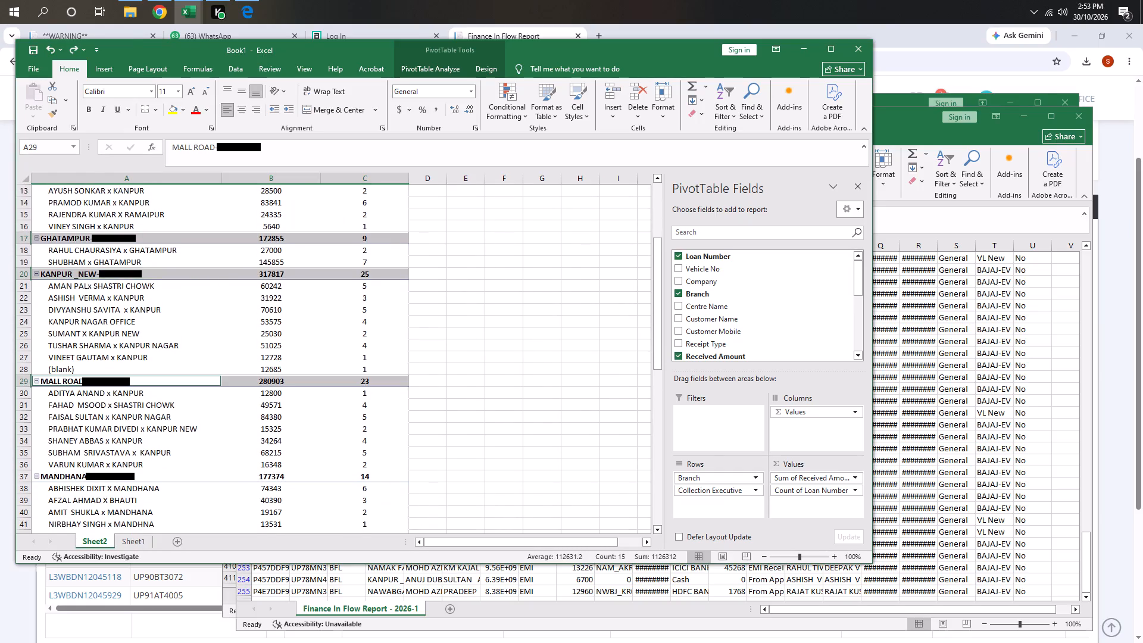
ctrl+click(48, 483)
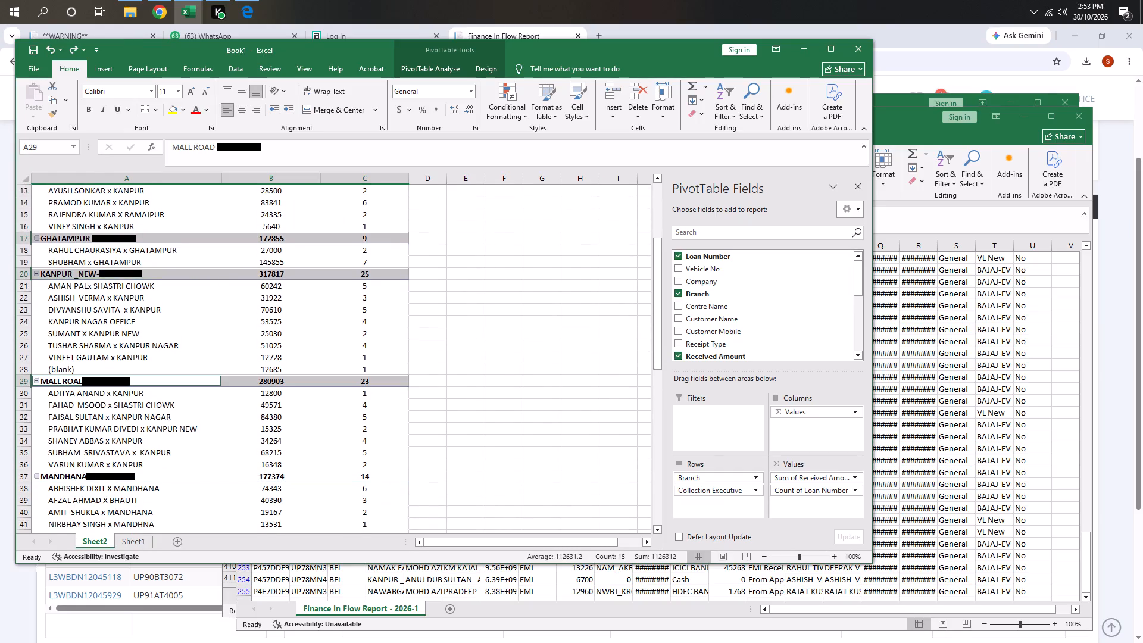
ctrl+click(48, 476)
scroll(140, 356, down, 5)
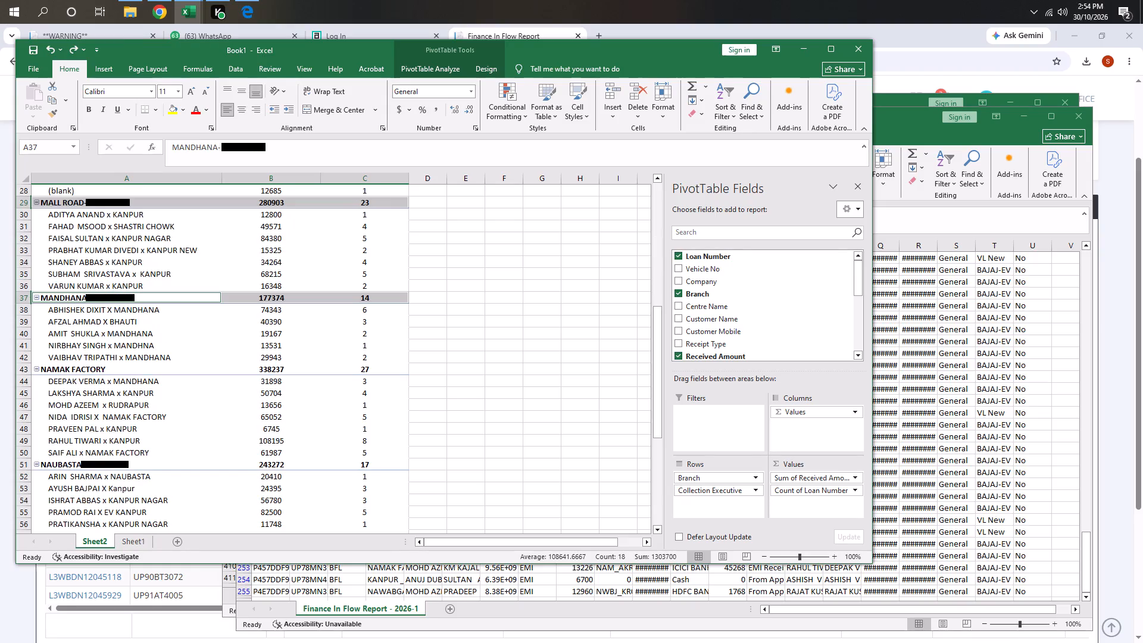
ctrl+click(45, 371)
ctrl+click(44, 468)
scroll(82, 387, down, 3)
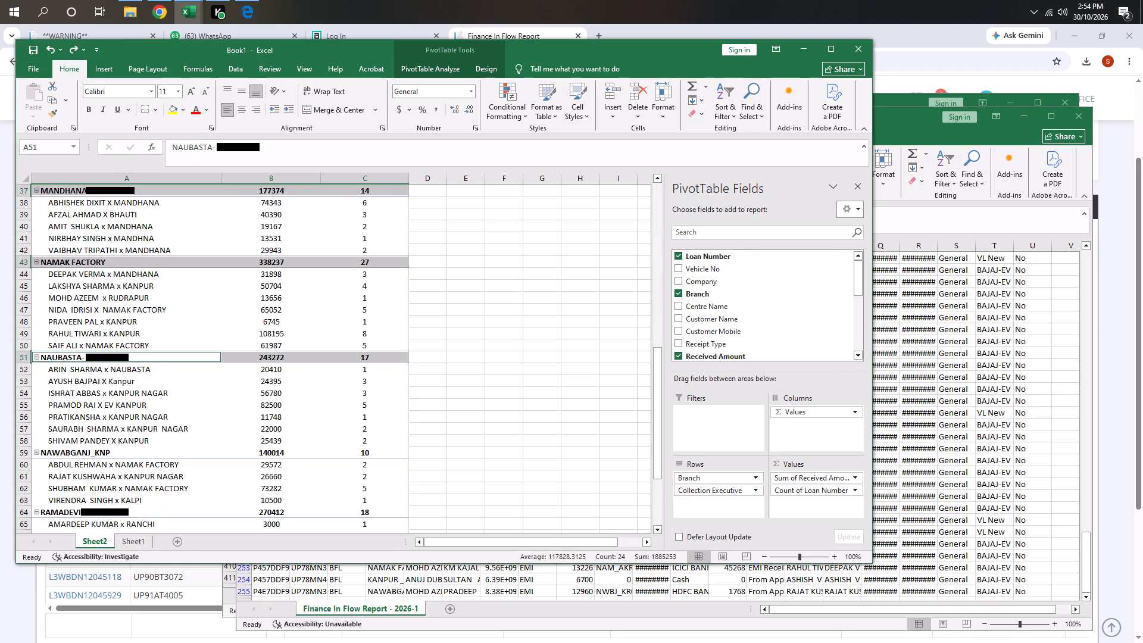
ctrl+click(46, 455)
ctrl+click(43, 512)
scroll(70, 404, down, 3)
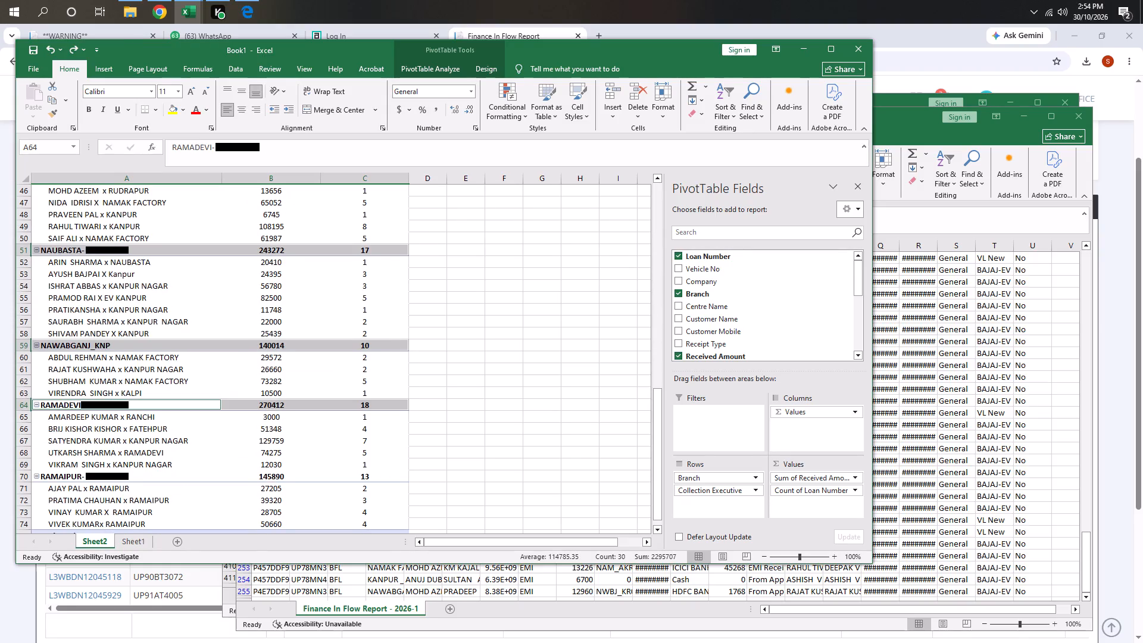
ctrl+click(41, 480)
scroll(73, 355, down, 4)
click(183, 110)
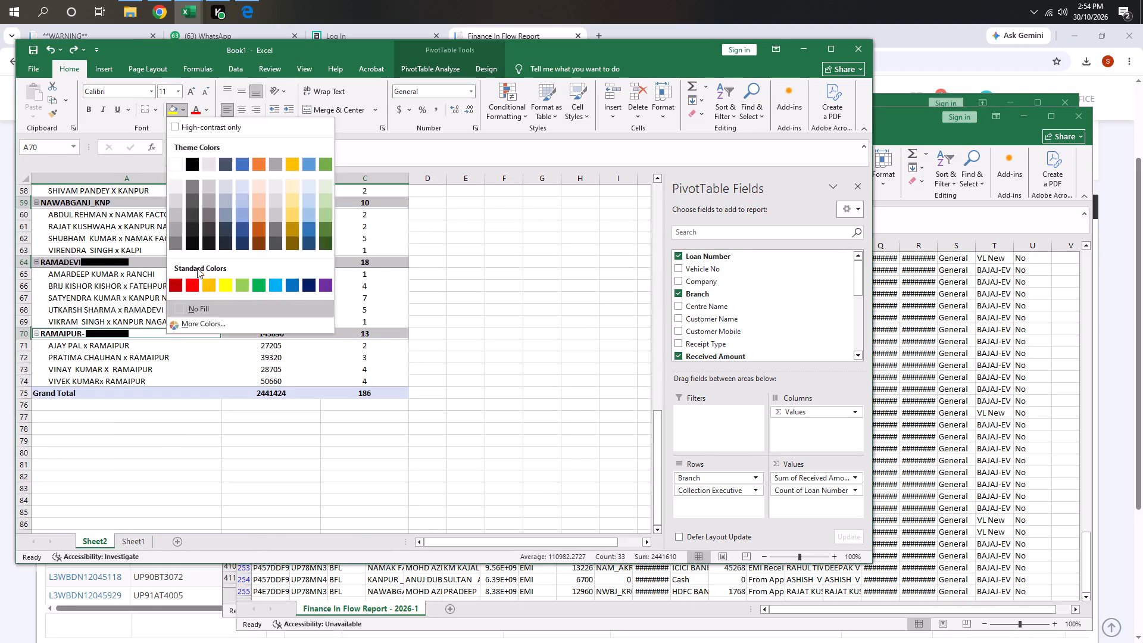
click(202, 286)
Fill the Grand Total row of the pivot table with the same orange.
click(48, 396)
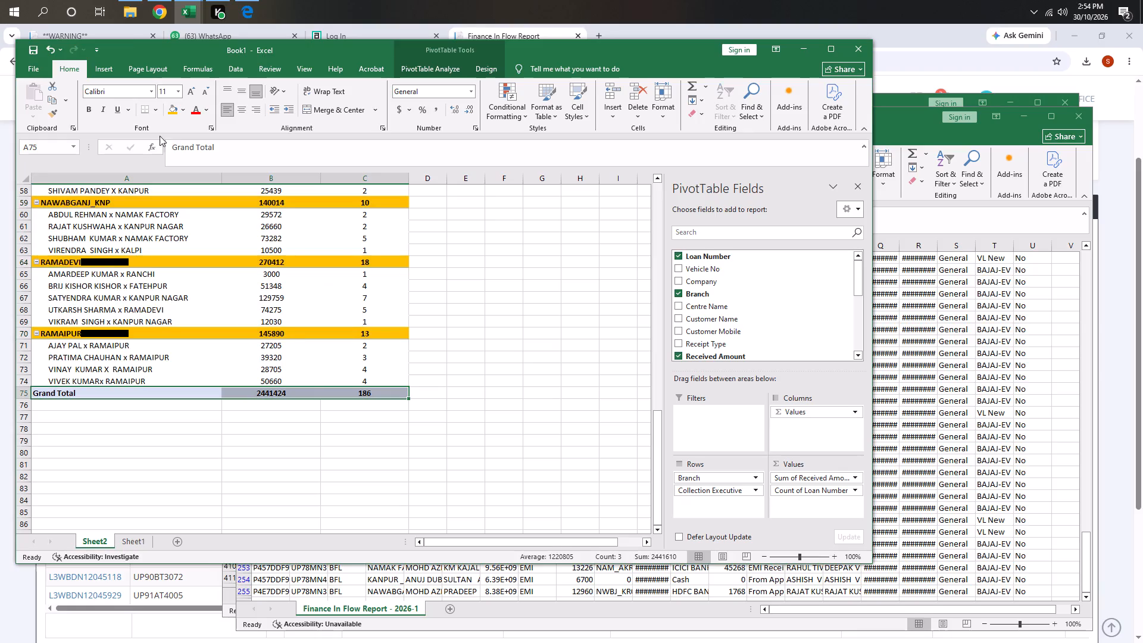
click(166, 112)
Apply all borders to the whole pivot table, from the Row Labels header to the Grand Total row.
scroll(173, 159, up, 20)
scroll(173, 159, up, 7)
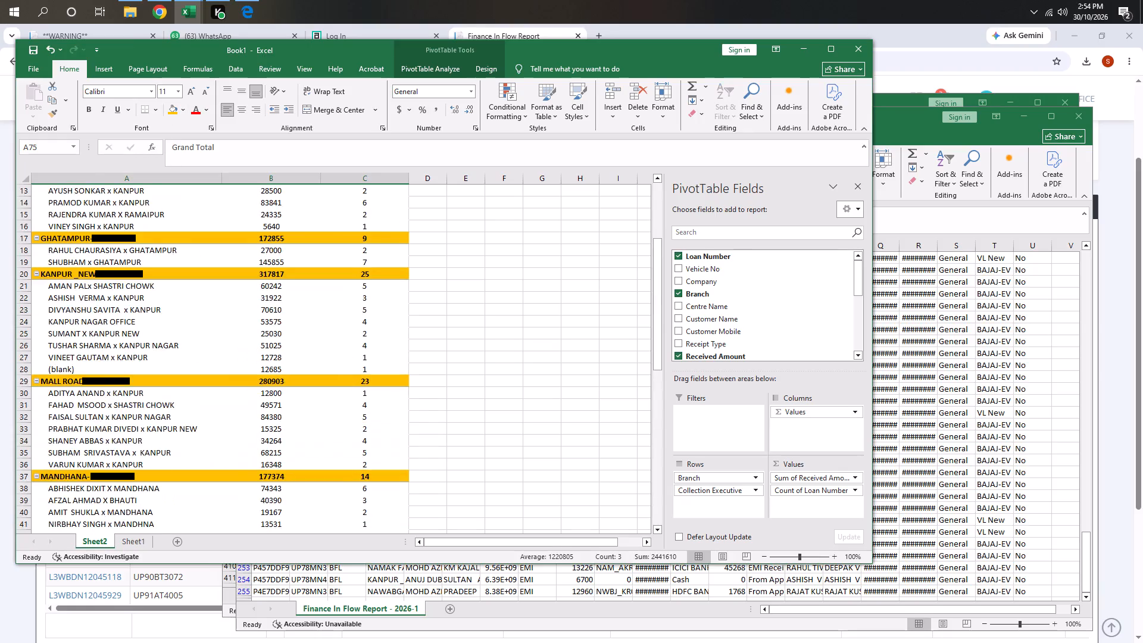
scroll(158, 198, up, 6)
click(157, 213)
key(ctrl+a)
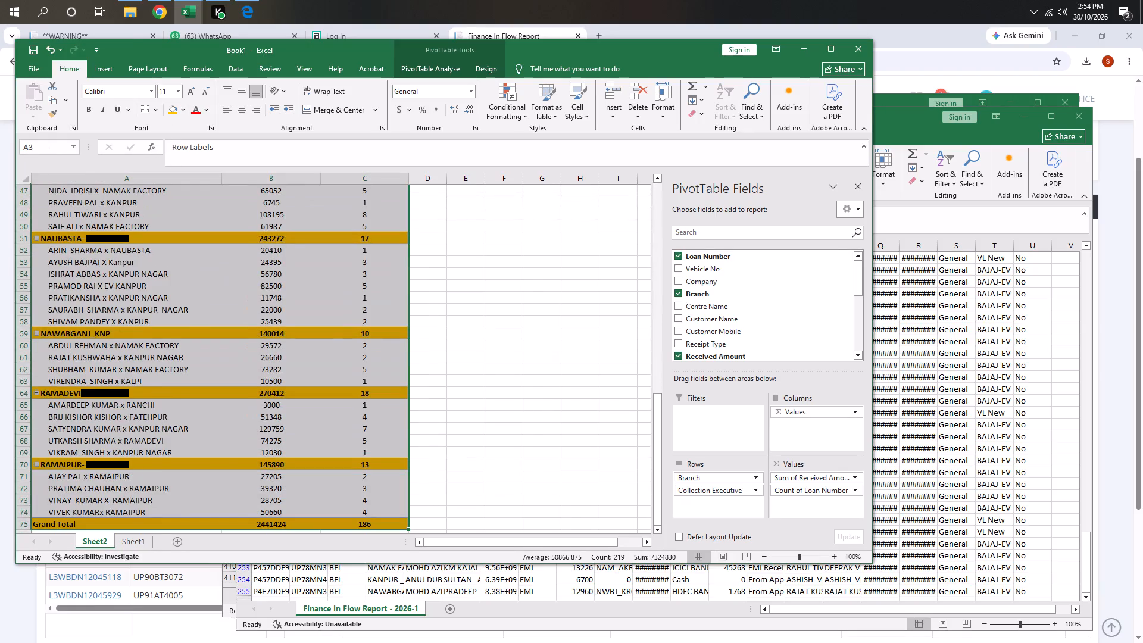
key(alt+h)
text(BA)
Copy the whole formatted pivot table and start switching to another open window.
key(ctrl+c)
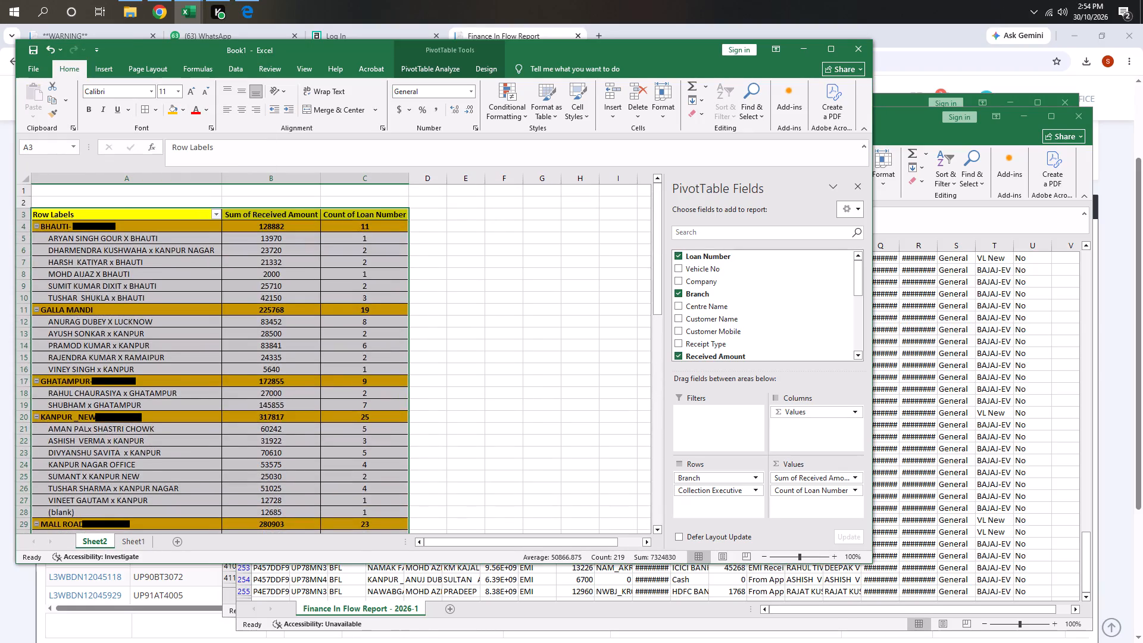
key(alt+Tab)
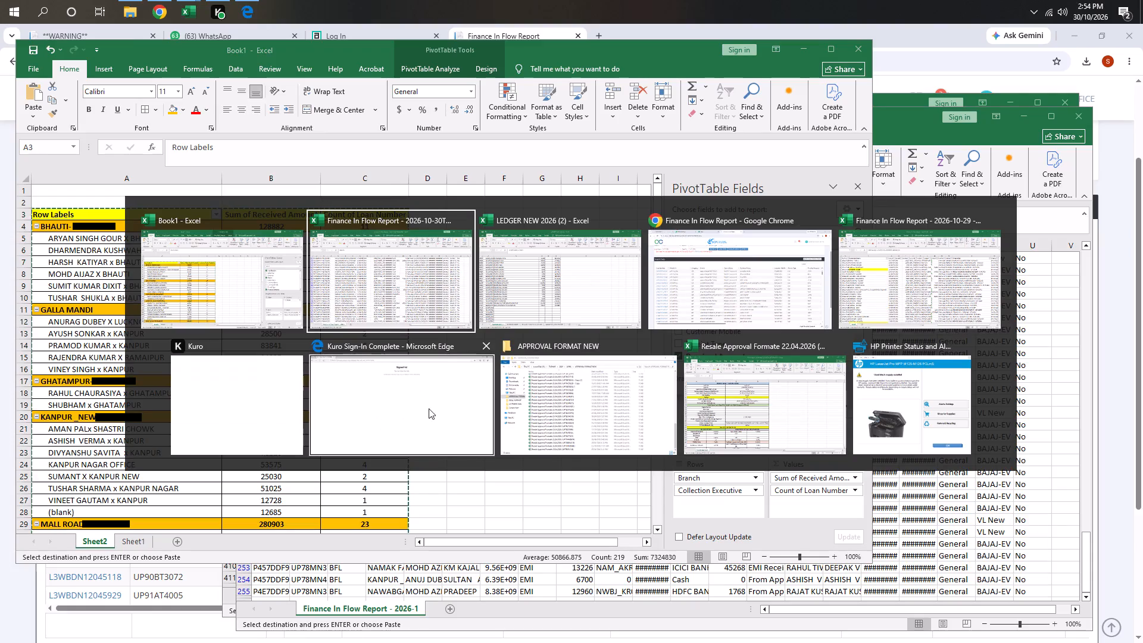
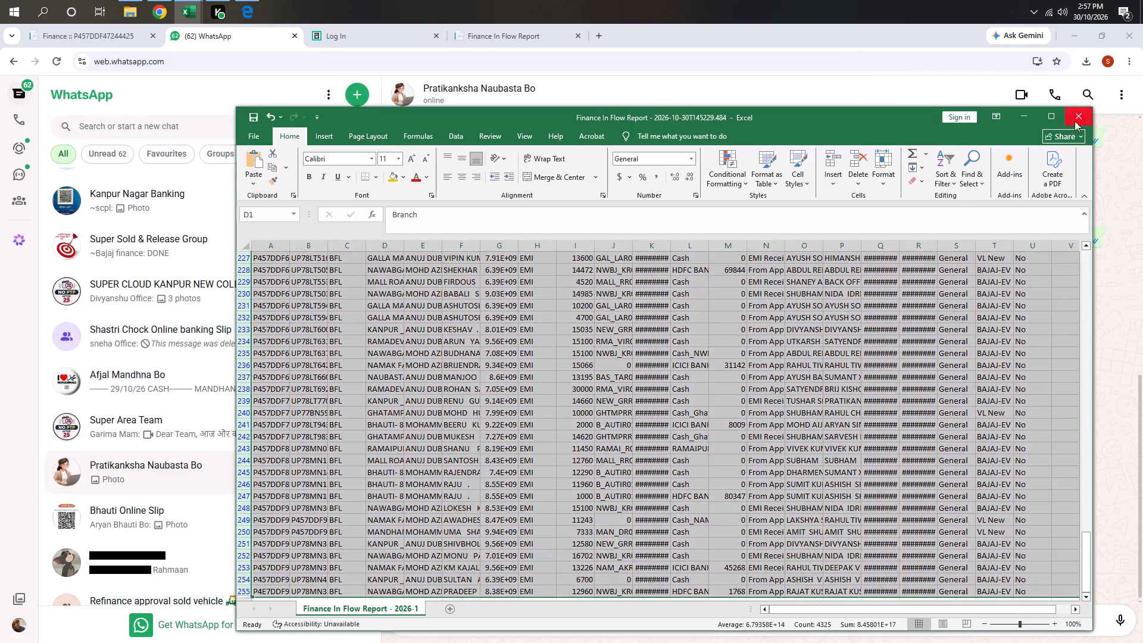
Switch to the LEDGER NEW 2026 (2) workbook and fill the date 29/10/2026 down through rows 963 to 965 of the KANPUR NAGAR sheet.
click(641, 373)
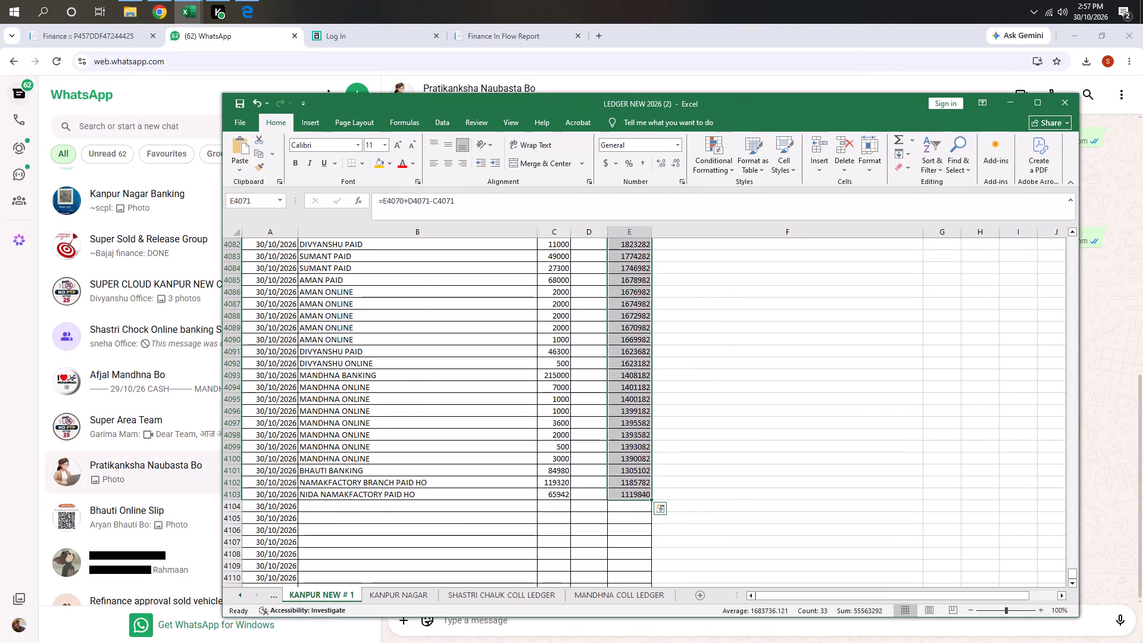
scroll(416, 426, down, 4)
click(400, 386)
click(414, 366)
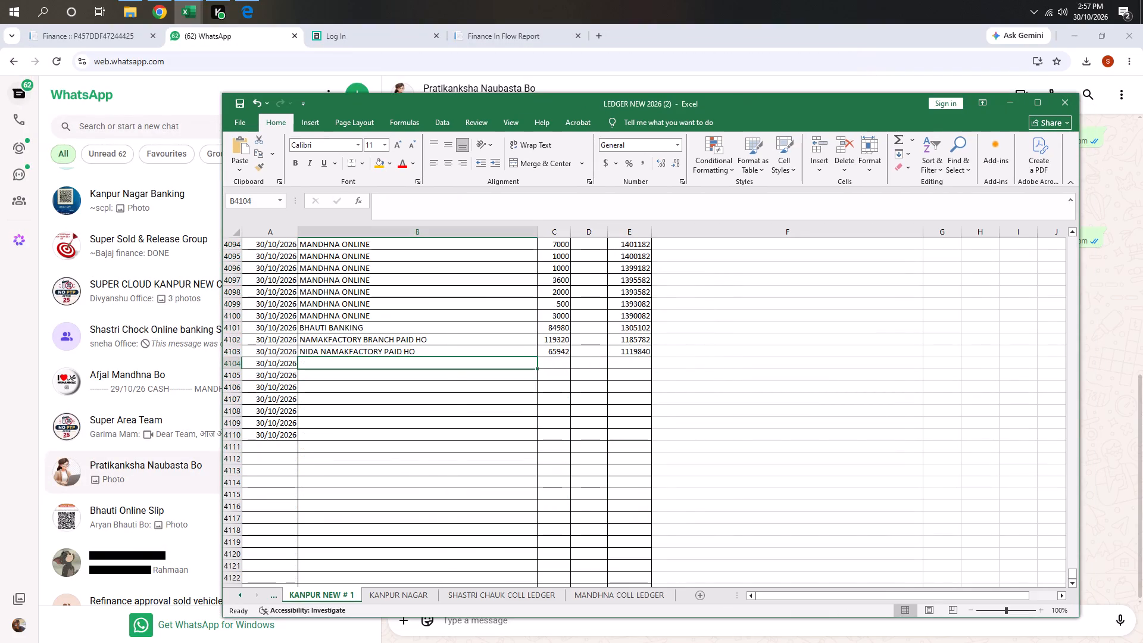
click(396, 597)
click(321, 420)
click(324, 438)
click(324, 443)
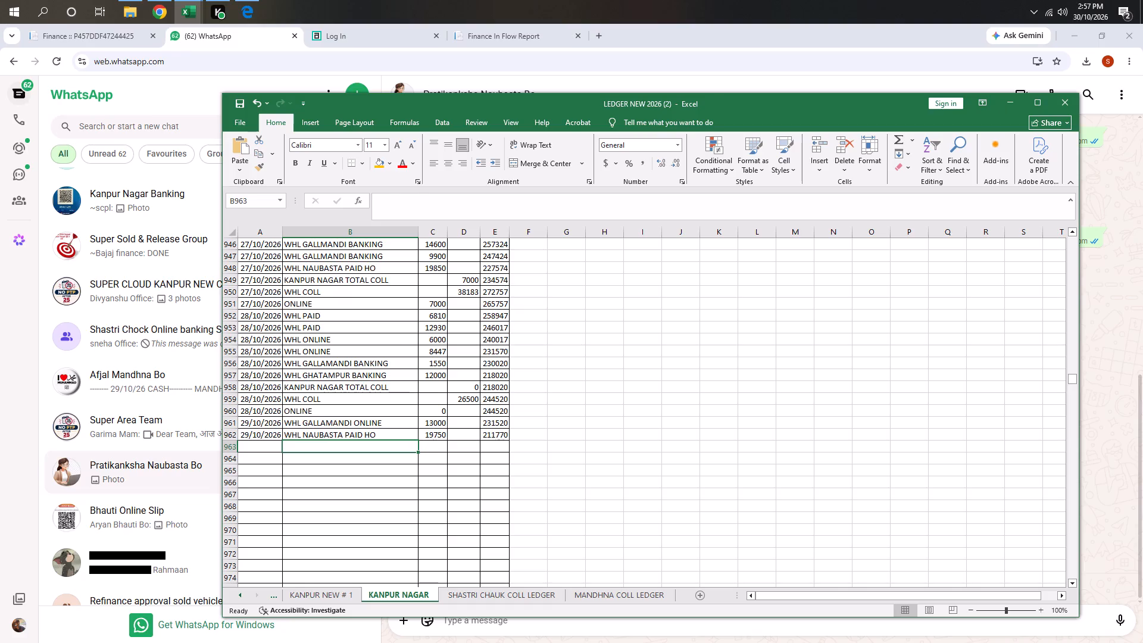
drag(261, 435, 260, 450)
key(ctrl+d)
drag(267, 447, 260, 464)
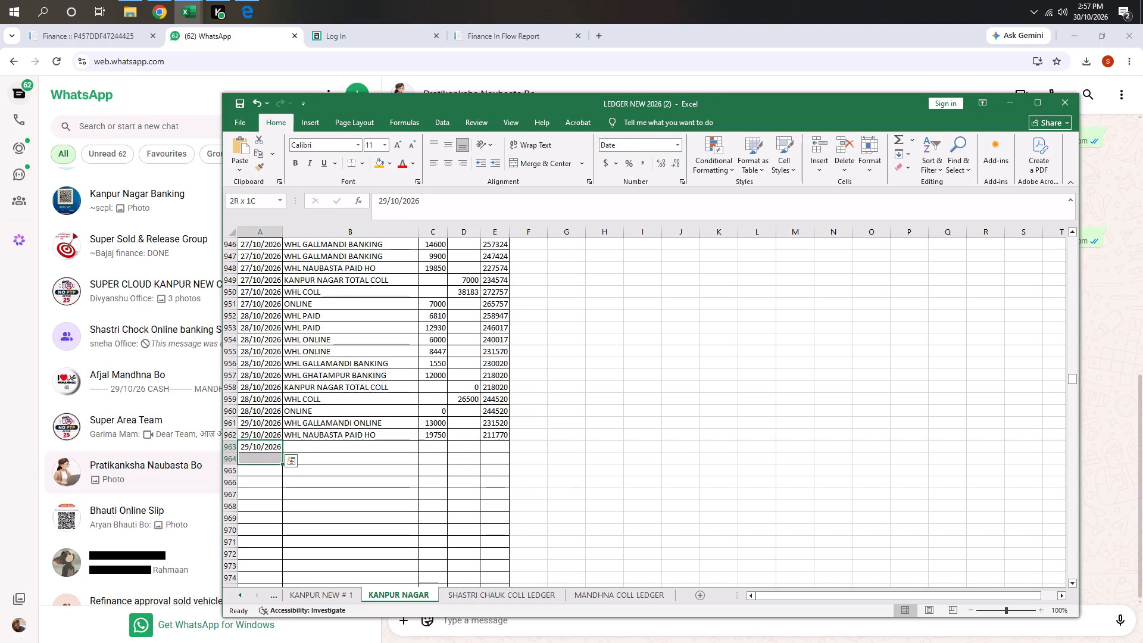
drag(260, 464, 260, 464)
key(ctrl+d)
Enter KANPUR NAGAR TOTAL COLL as the row 963 description with 0 in column D.
click(319, 449)
key(k)
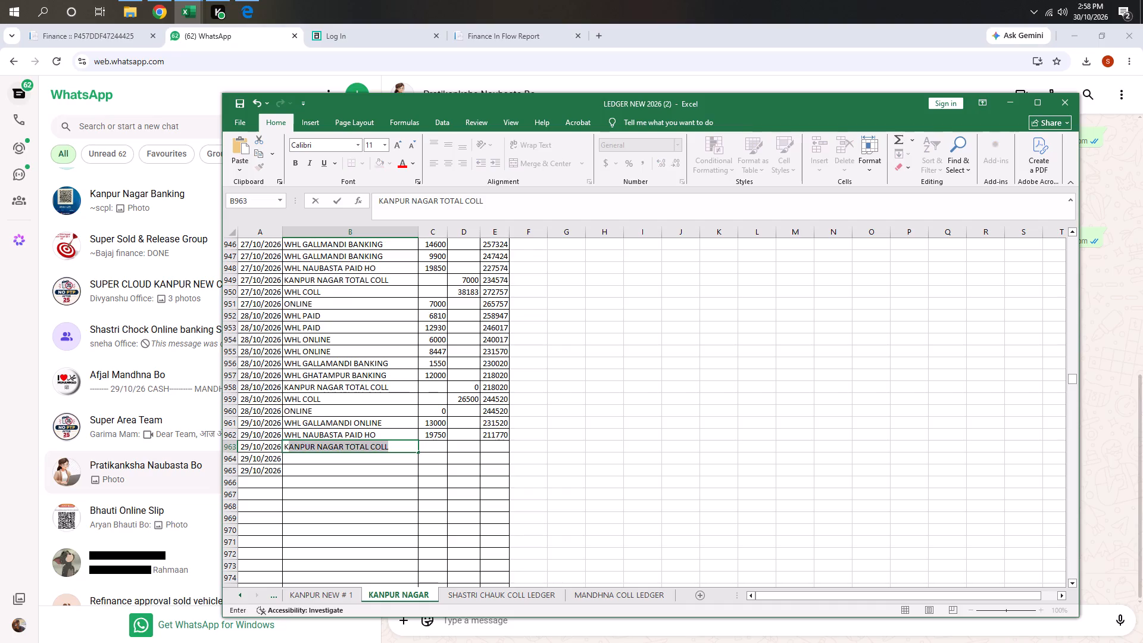
key(Tab)
key(Right)
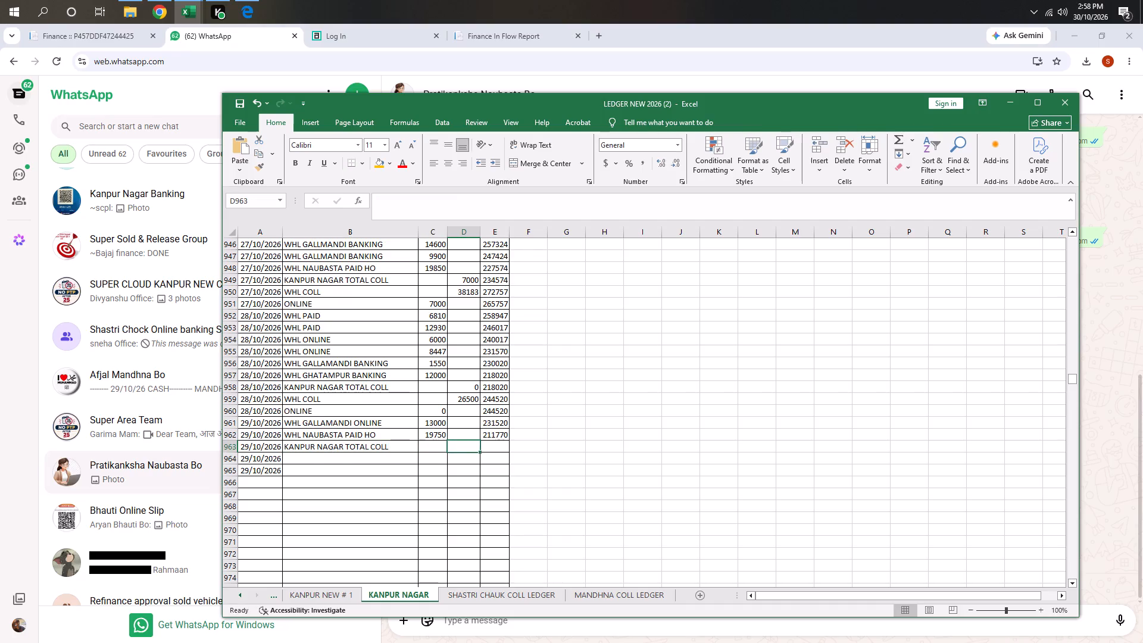
key(Right)
key(Left)
key(0)
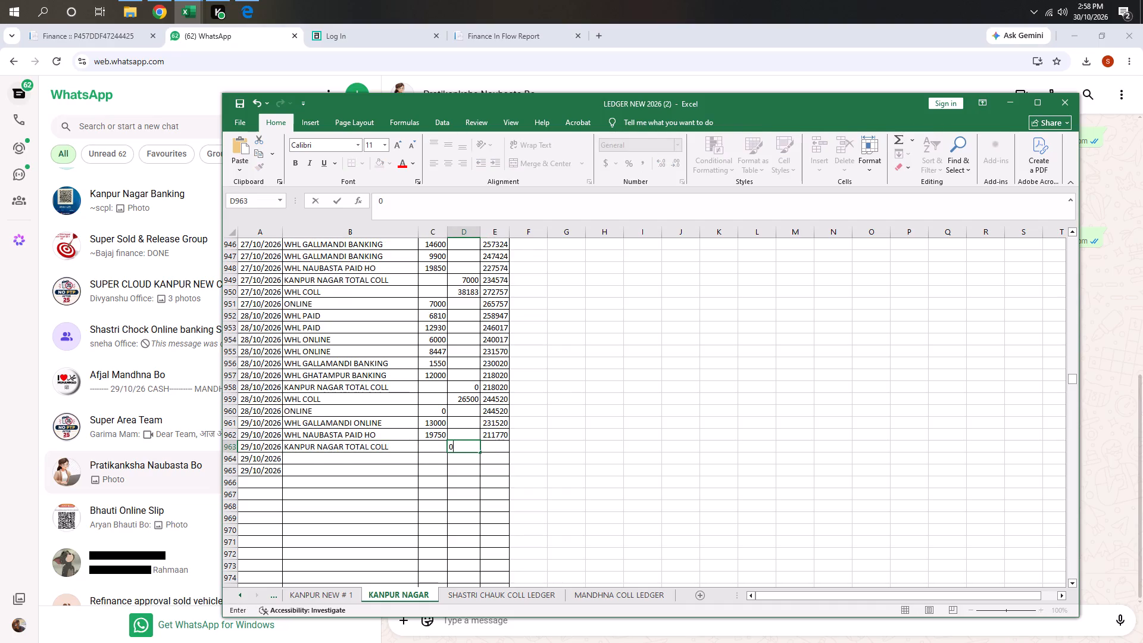
key(Down)
Record the WHL COLL entry in row 964 with the amount 12930 in column D.
text(12930)
key(Return)
key(Left)
key(Up)
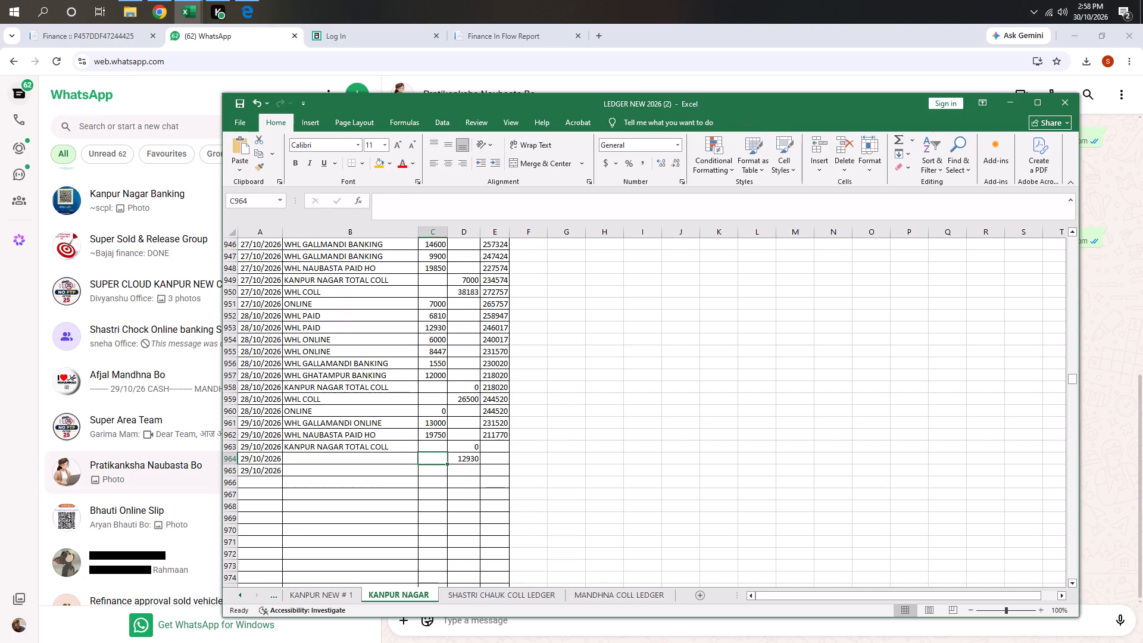
key(Left)
text(WHL O)
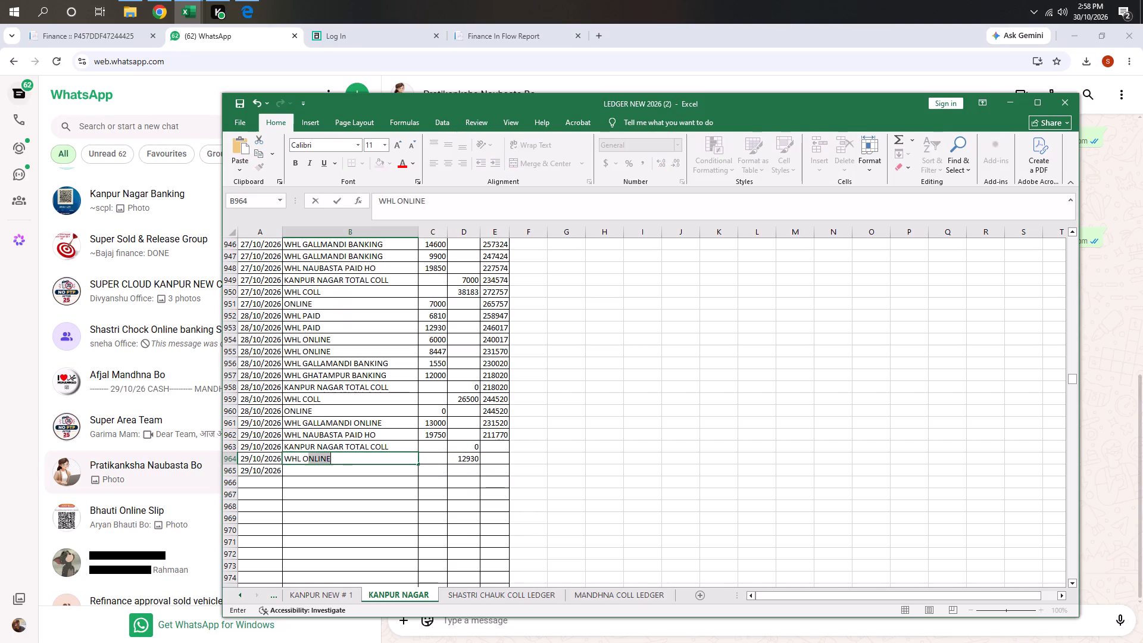
key(BackSpace)
key(c)
key(BackSpace)
key(BackSpace)
key(c)
key(Tab)
key(Left)
Record the ONLINE entry in row 965 with 0 in column C.
key(Down)
key(o)
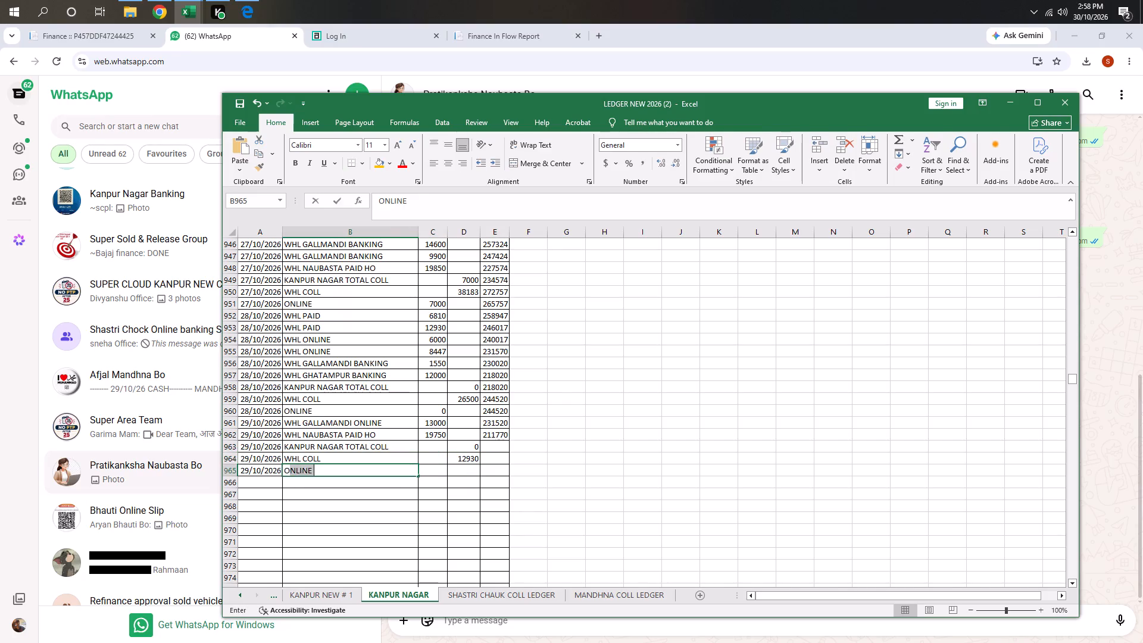
key(Tab)
key(0)
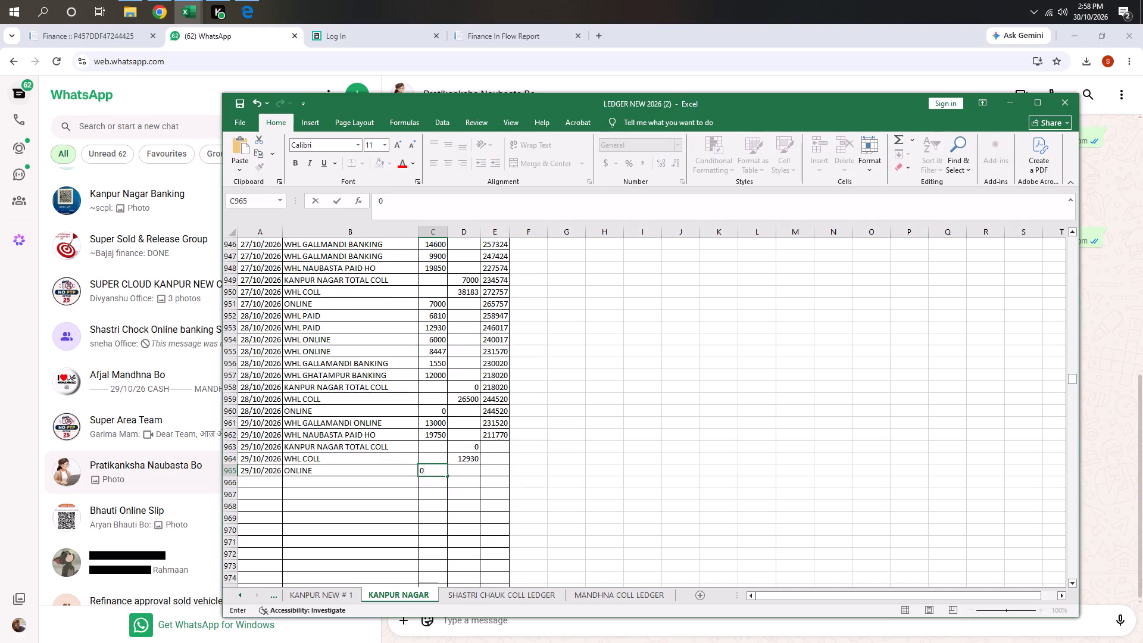
key(Down)
Enter the date 30/10/2026 in column A of row 966, below the 29/10/2026 entries.
key(Left)
key(Left)
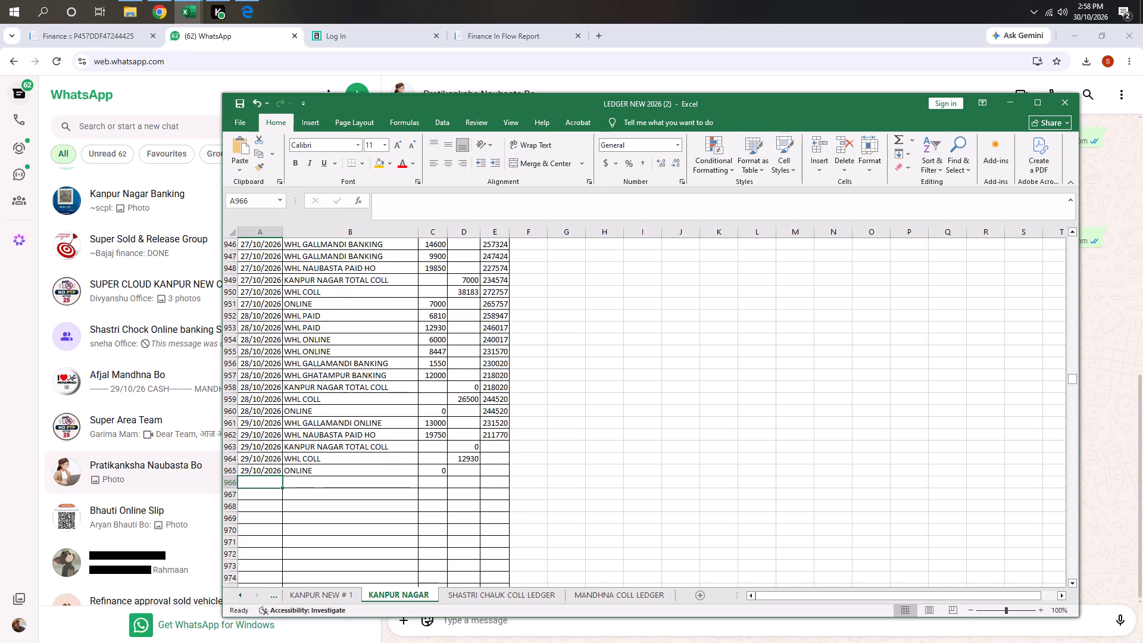
text(30-10-)
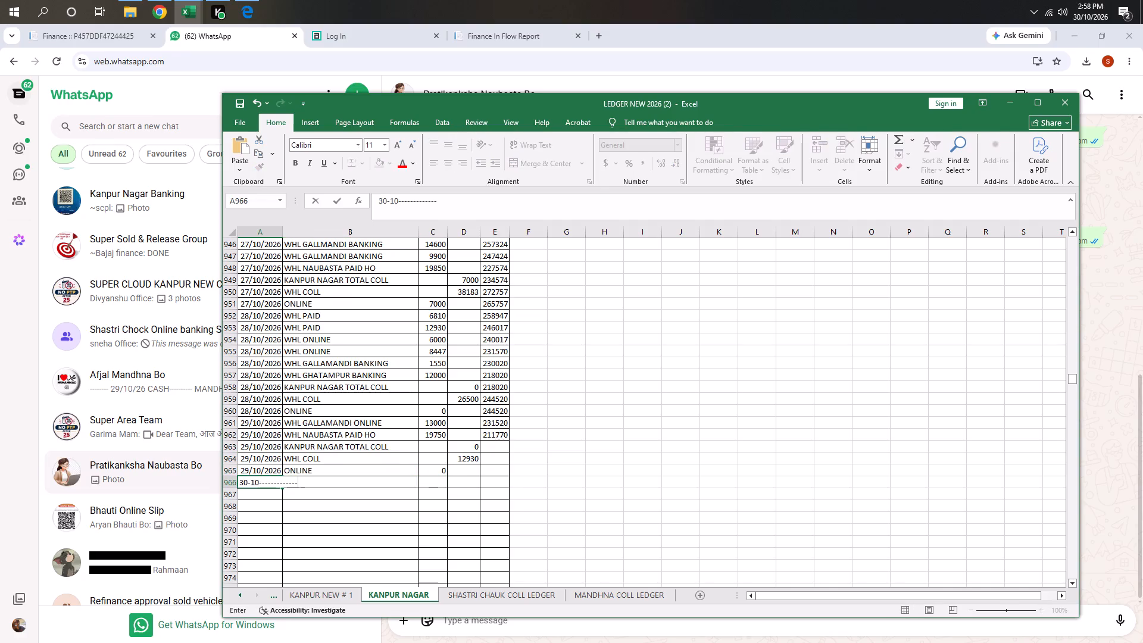
key(BackSpace)
key(BackSpace)
key(BackSpace)
key(BackSpace)
key(BackSpace)
key(BackSpace)
key(BackSpace)
key(BackSpace)
key(BackSpace)
key(BackSpace)
key(BackSpace)
key(BackSpace)
key(BackSpace)
text(-2)
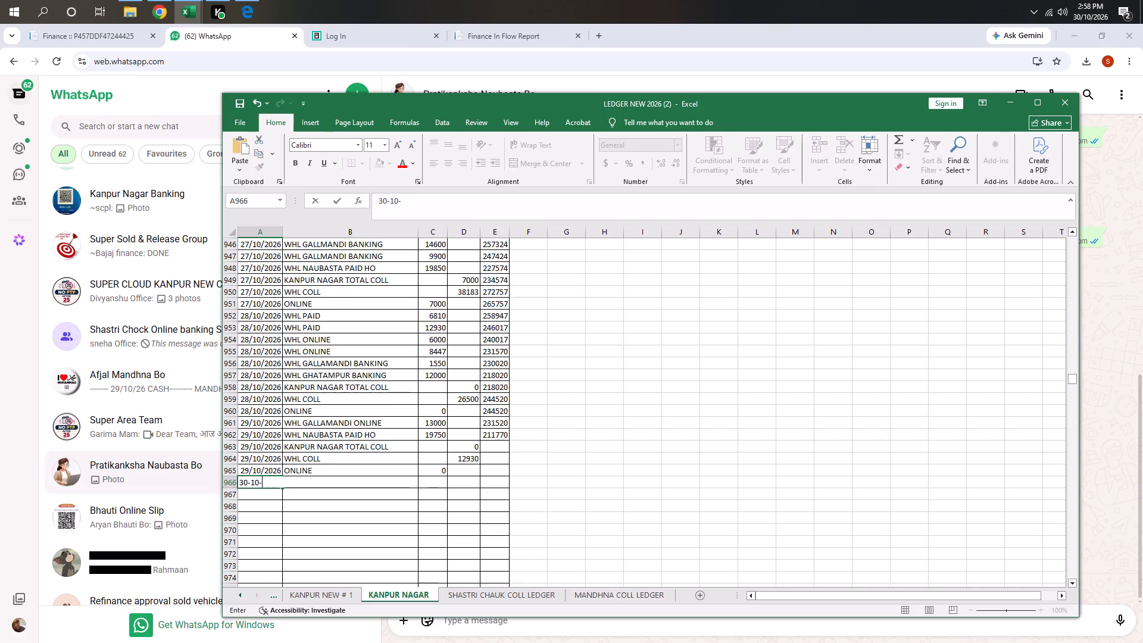
key(6)
key(Return)
Enter the description beginning WHL Nau for the 30/10/2026 entry in row 966.
key(Up)
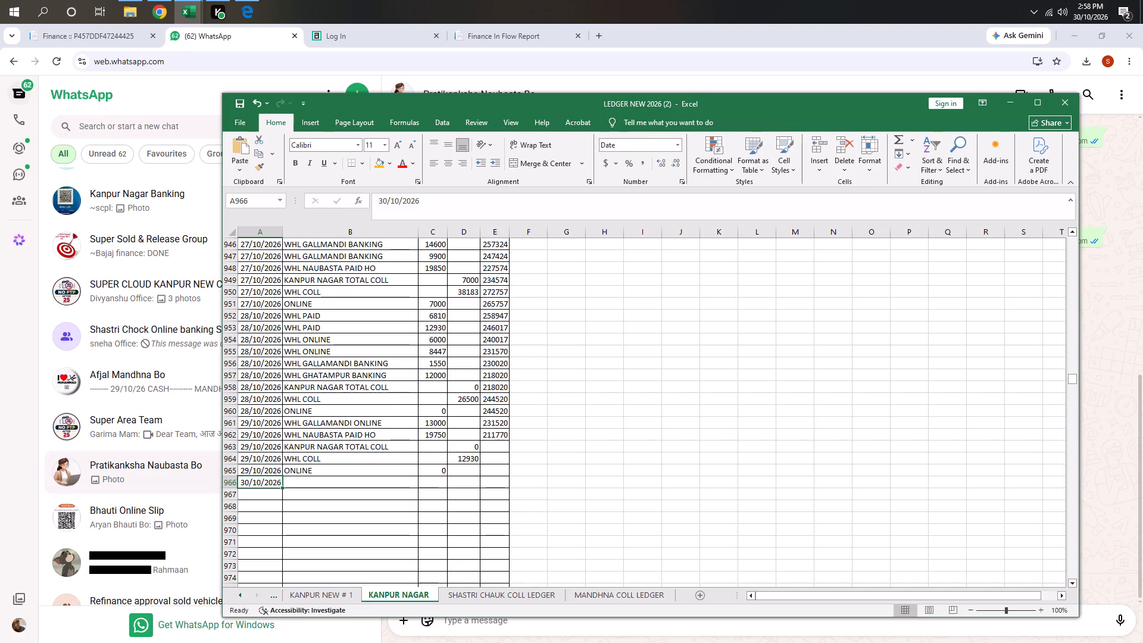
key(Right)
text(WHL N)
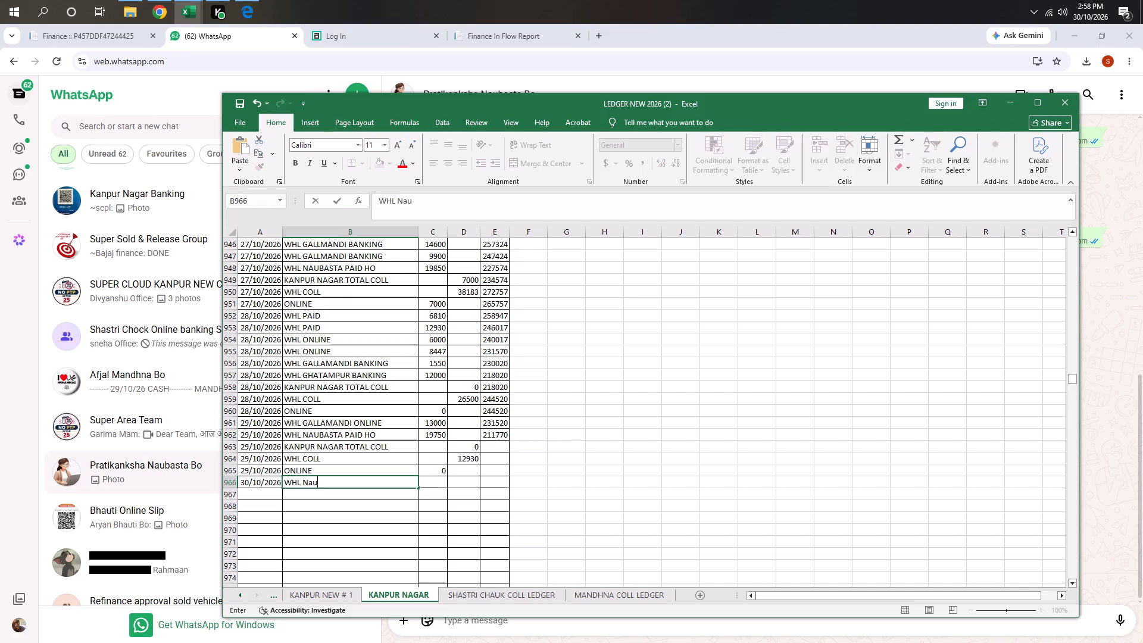
Complete the 30/10/2026 entry in row 966 with the description WHL NAUBASTA PAID HO and the amount 12930 in column C.
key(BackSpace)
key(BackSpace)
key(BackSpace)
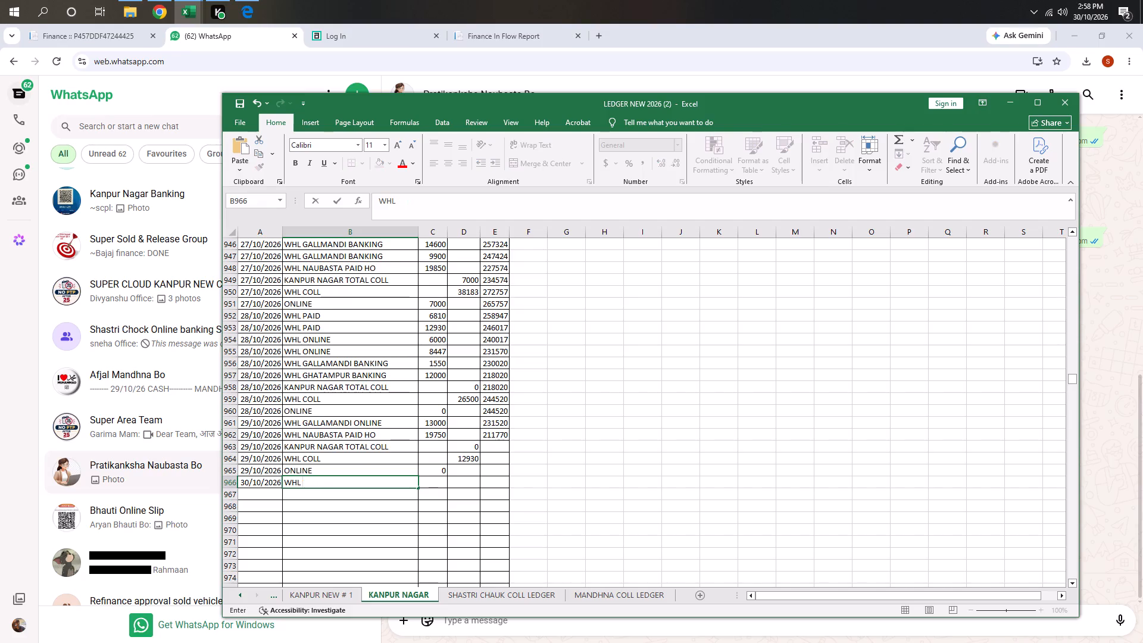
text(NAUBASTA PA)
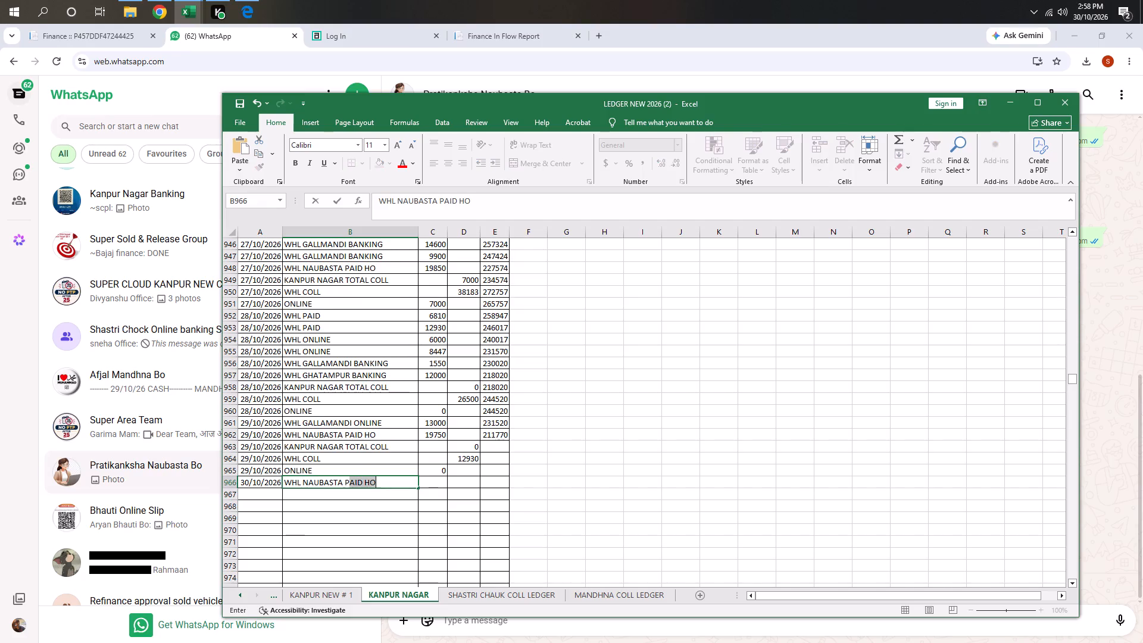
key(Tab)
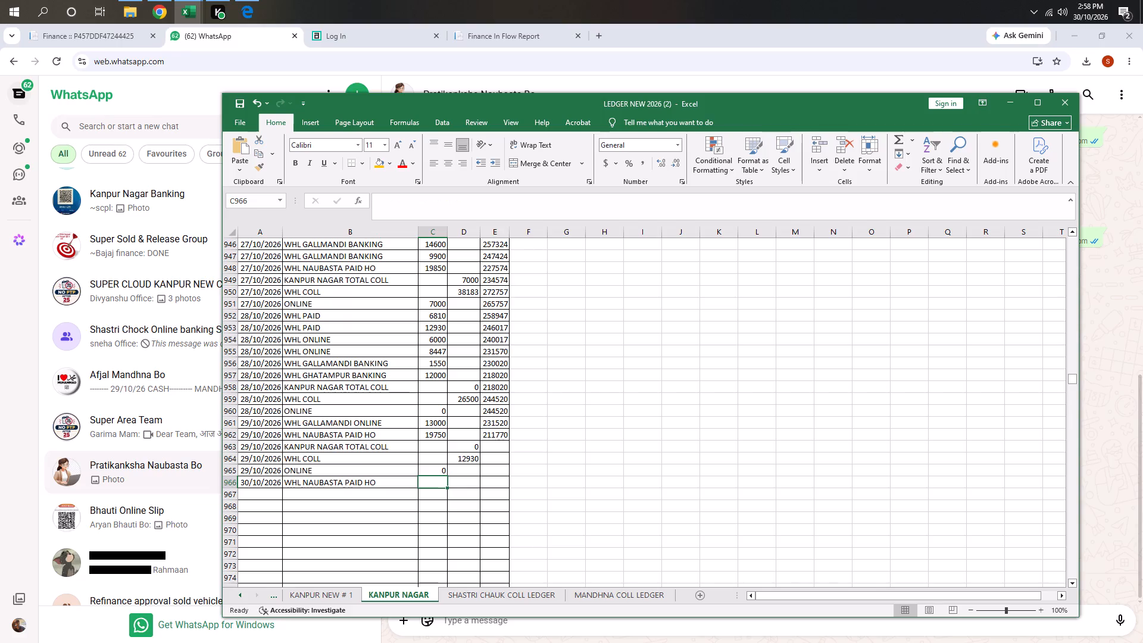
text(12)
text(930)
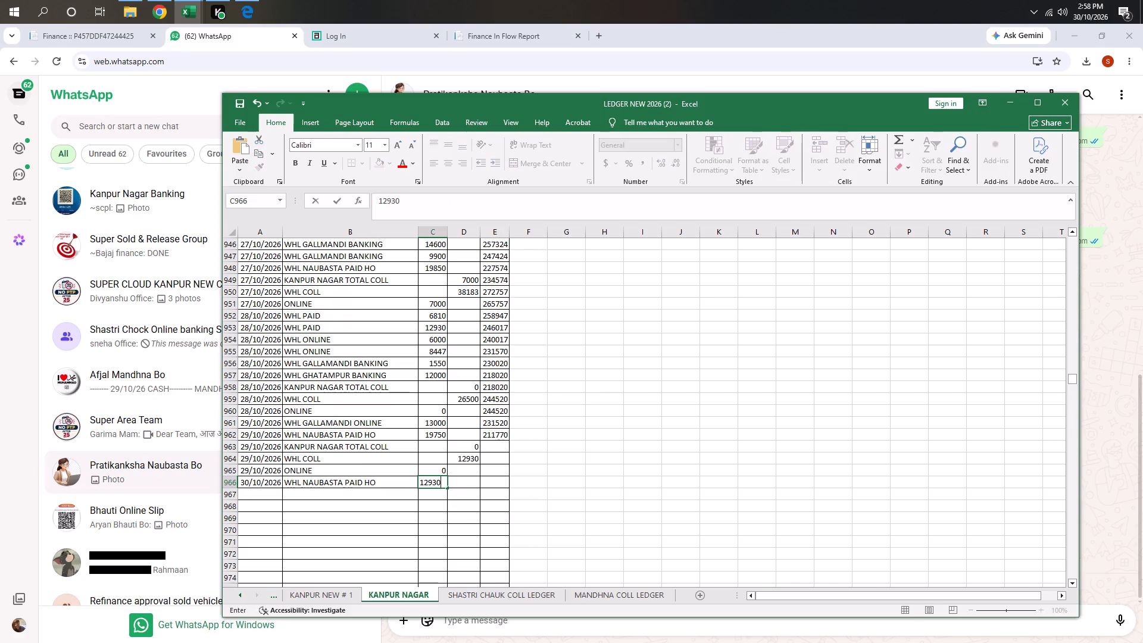
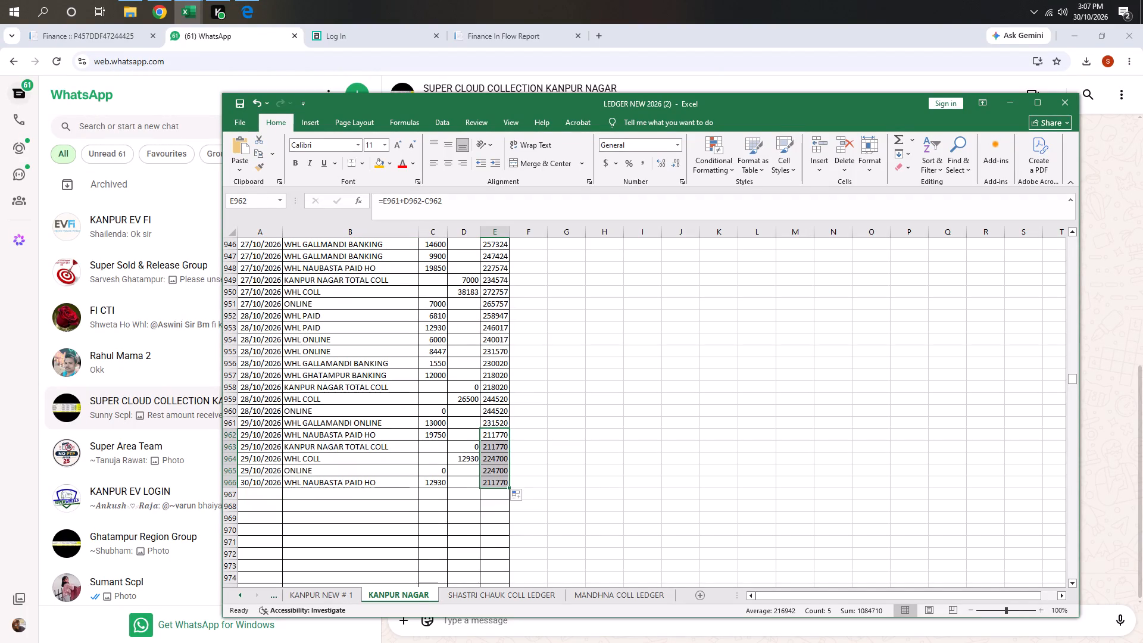
Return to the KANPUR NEW # 1 ledger sheet and save the workbook.
click(330, 588)
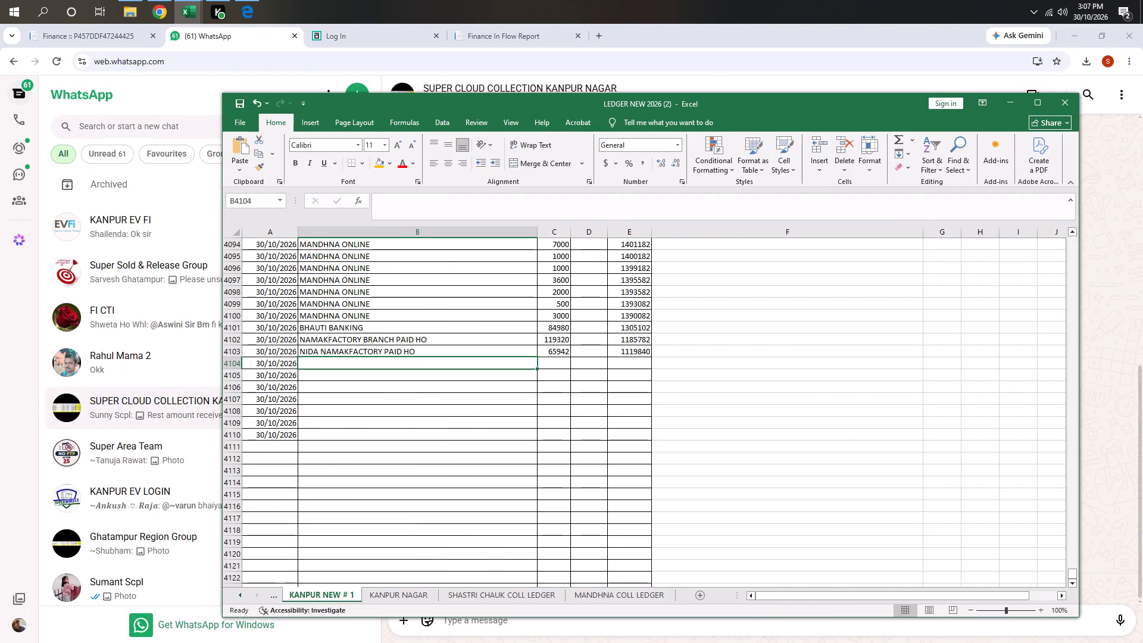
key(ctrl+s)
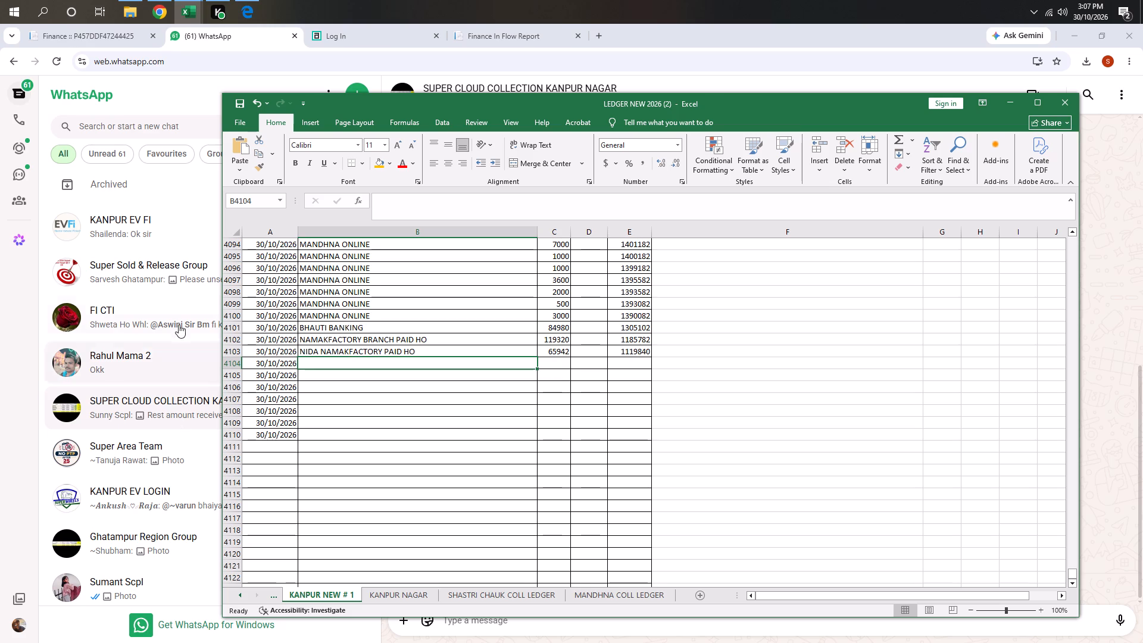
scroll(446, 393, up, 5)
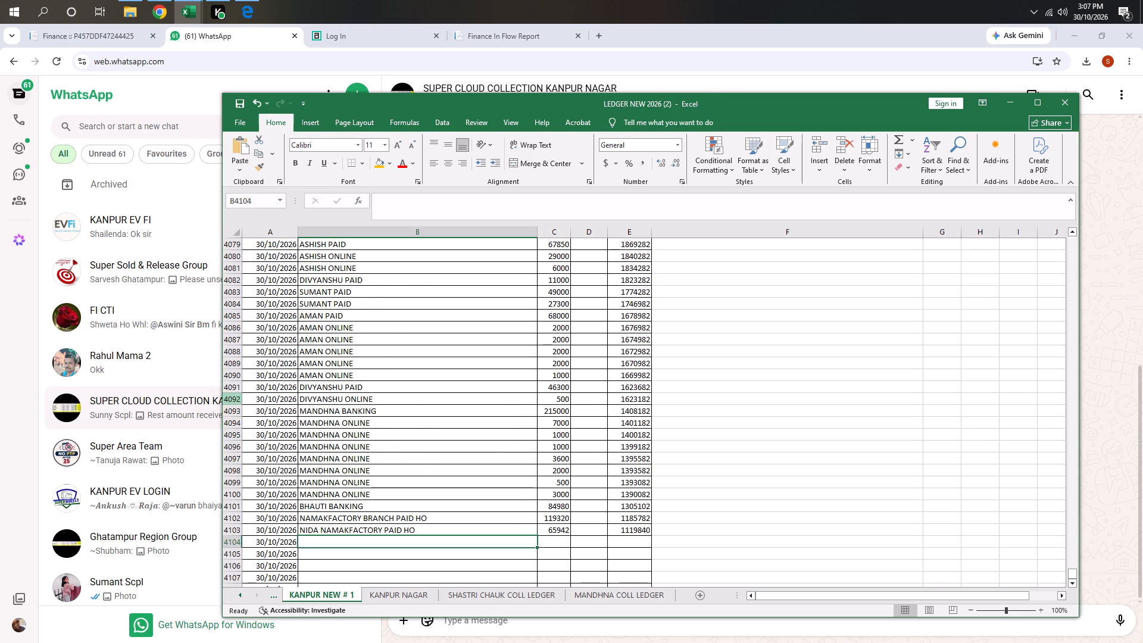
key(ctrl+s)
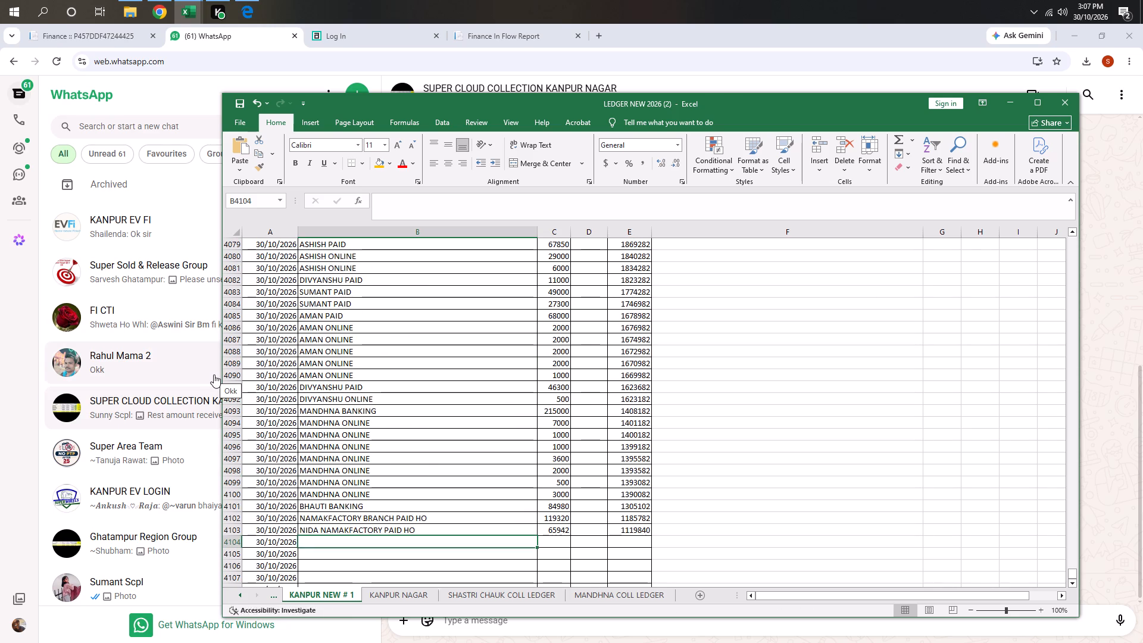
click(385, 355)
key(ctrl+s)
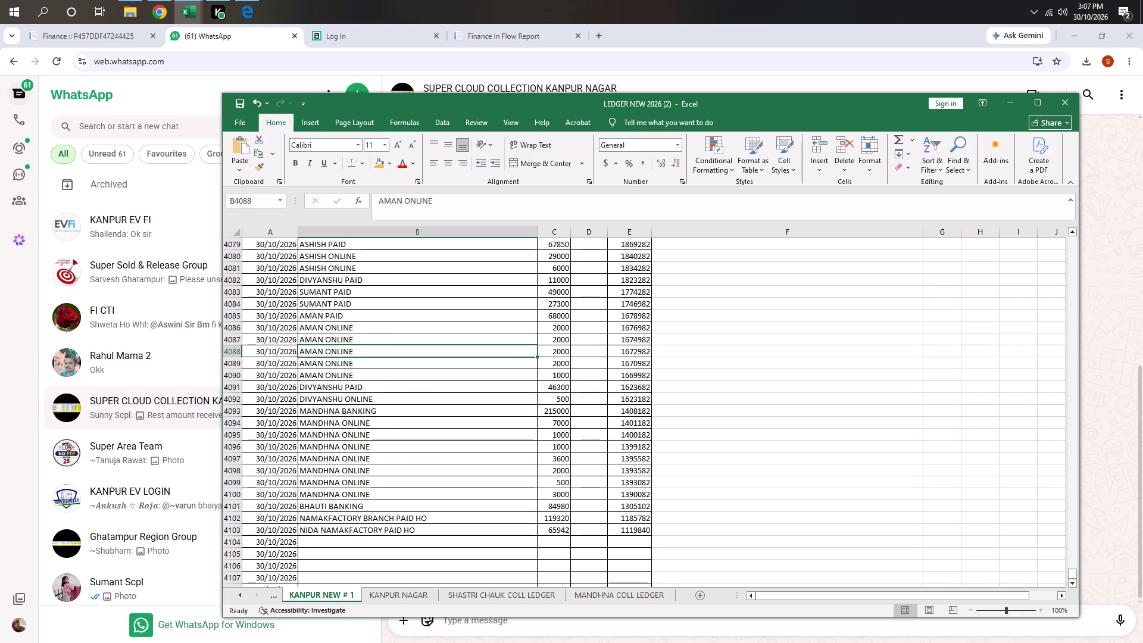
Look through the WhatsApp chat list, down past the branch banking and online slip chats.
scroll(352, 391, down, 2)
scroll(189, 411, down, 1)
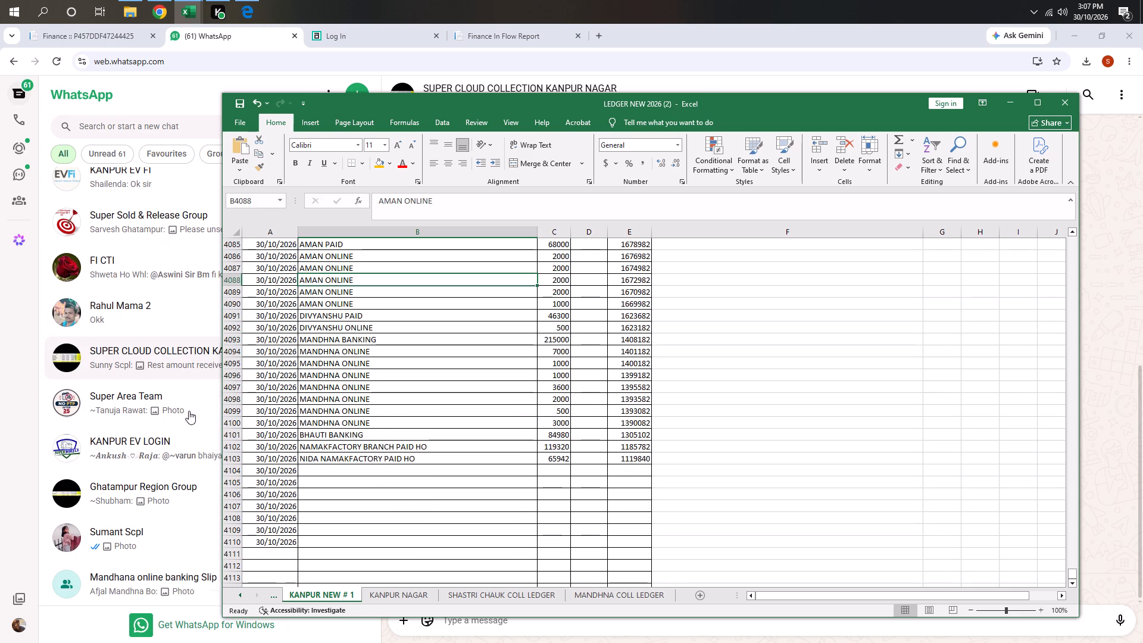
scroll(173, 459, down, 2)
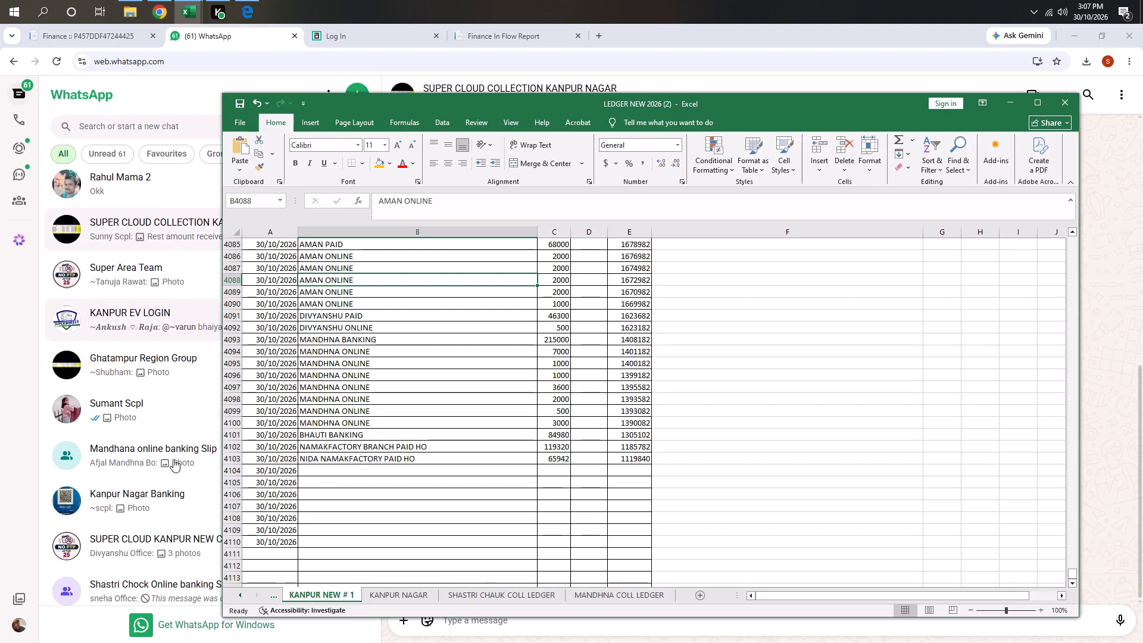
scroll(157, 496, down, 4)
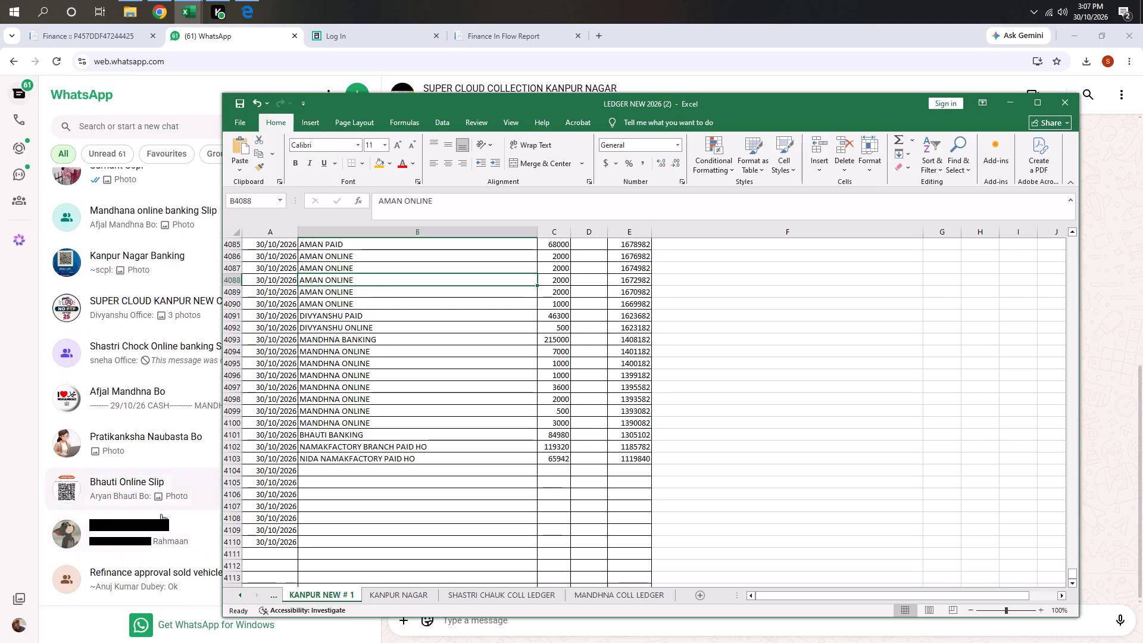
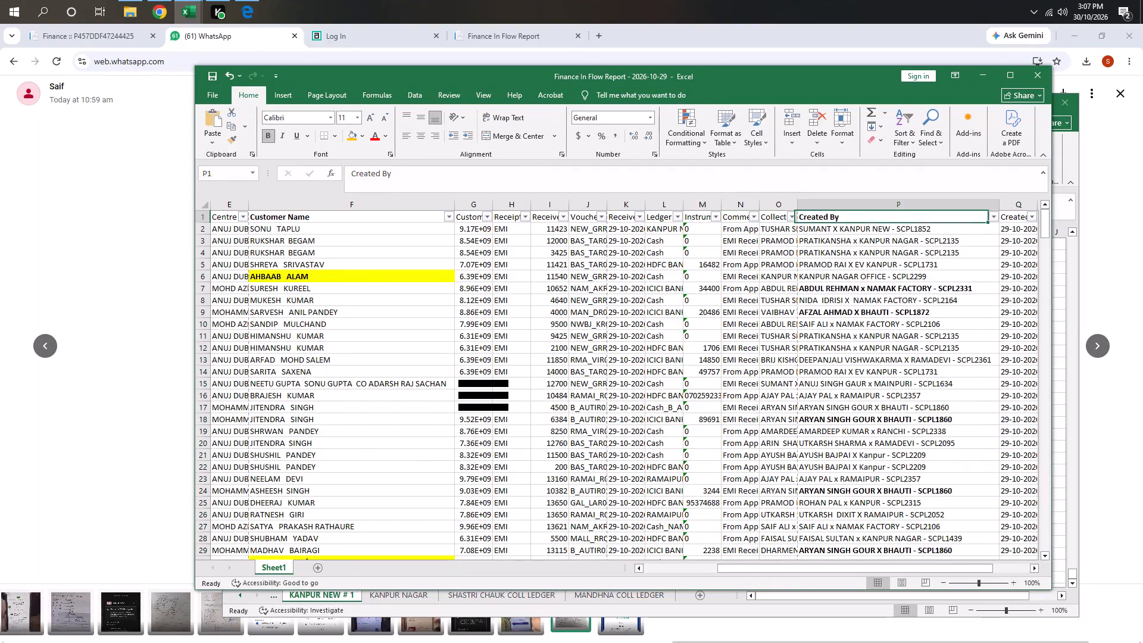
Filter the Created By column of the Finance In Flow Report to show only the MAINPURI staff member's entries.
key(alt+Down)
key(Down)
key(Down)
key(Down)
key(Down)
key(Down)
key(Down)
key(Down)
key(Down)
key(Down)
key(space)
key(Down)
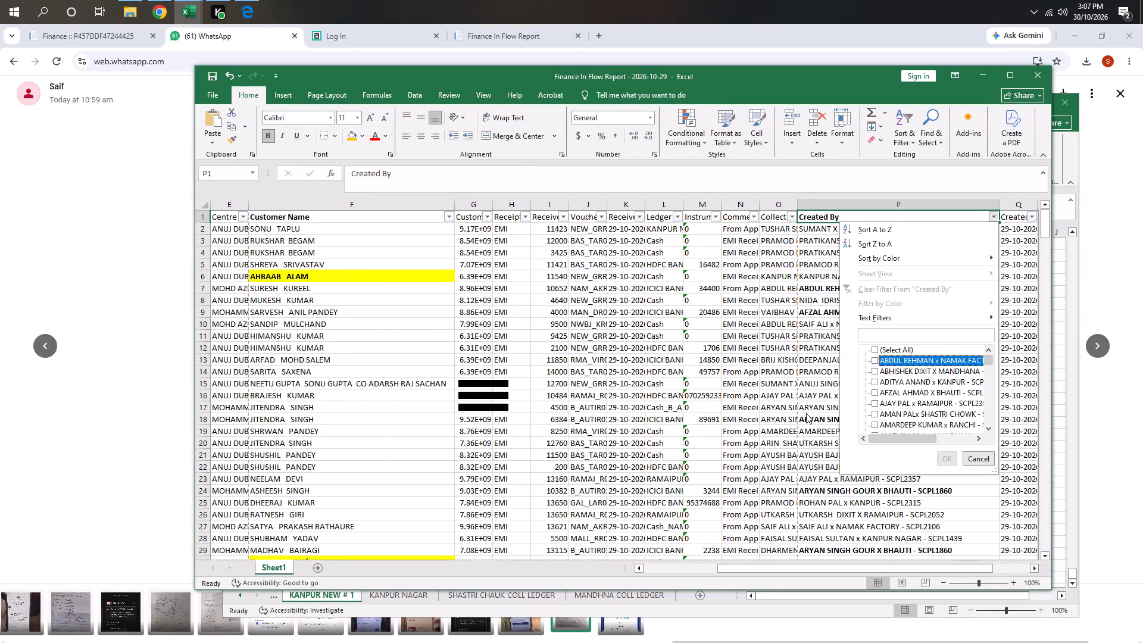
key(Down)
key(Down)
key(Down)
key(Down)
key(Down)
key(Down)
key(Down)
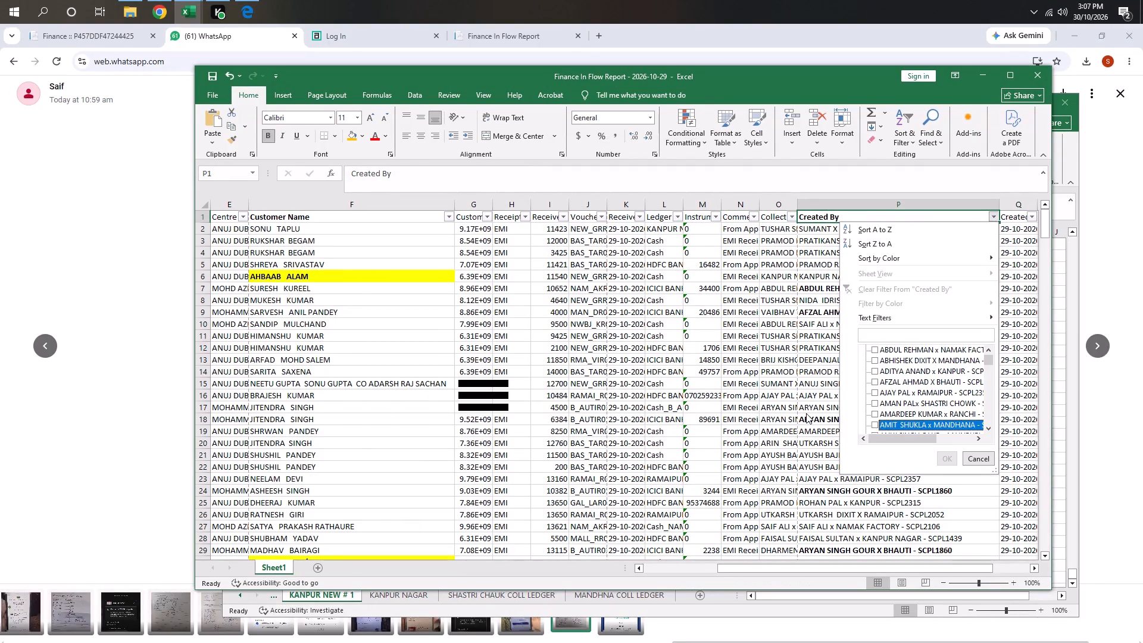
key(Down)
key(Down)
key(Up)
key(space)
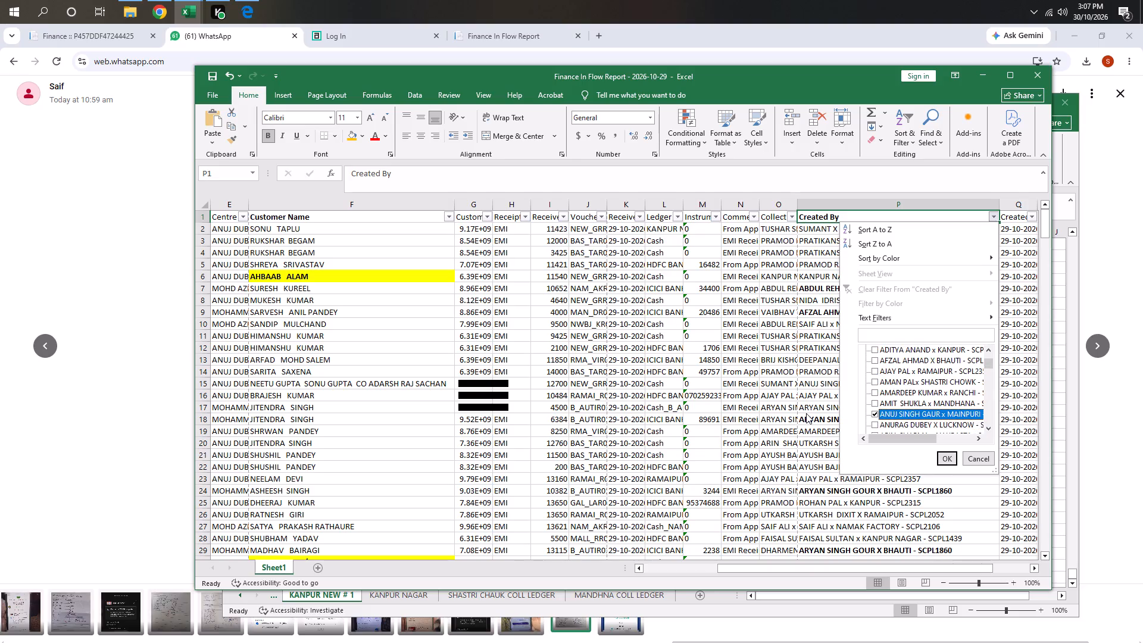
key(Return)
key(Left)
key(Left)
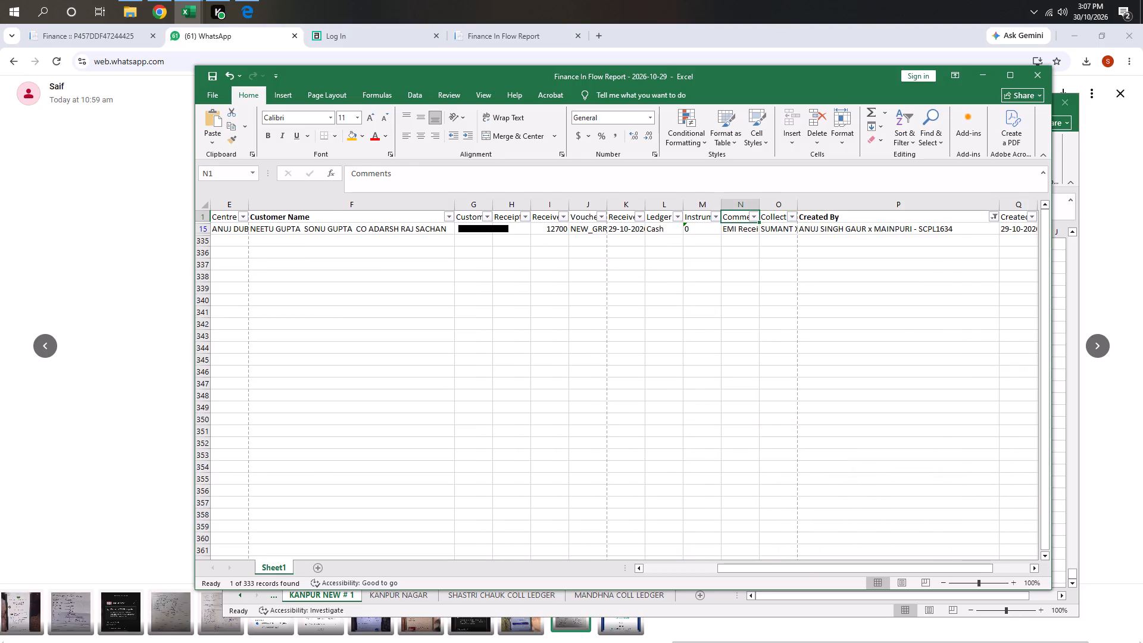
Clear every selected name in the Created By column filter of the Finance In Flow Report.
key(Right)
key(Right)
key(alt+Down)
key(Down)
key(Down)
key(Down)
key(Down)
key(Down)
key(Down)
key(Down)
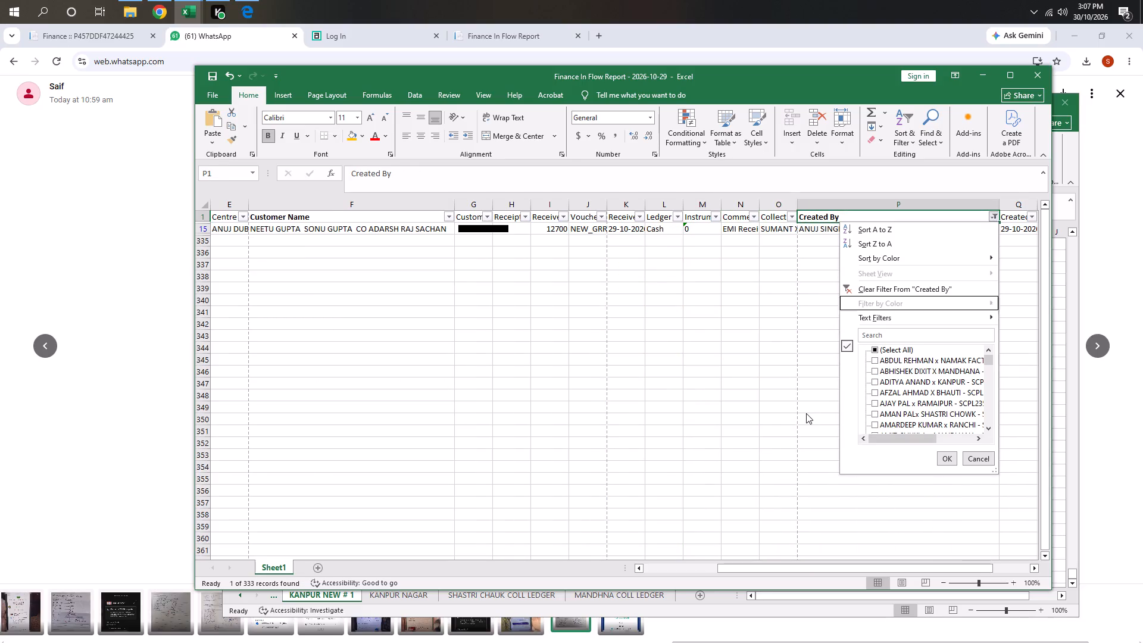
key(Down)
key(Down)
key(space)
key(space)
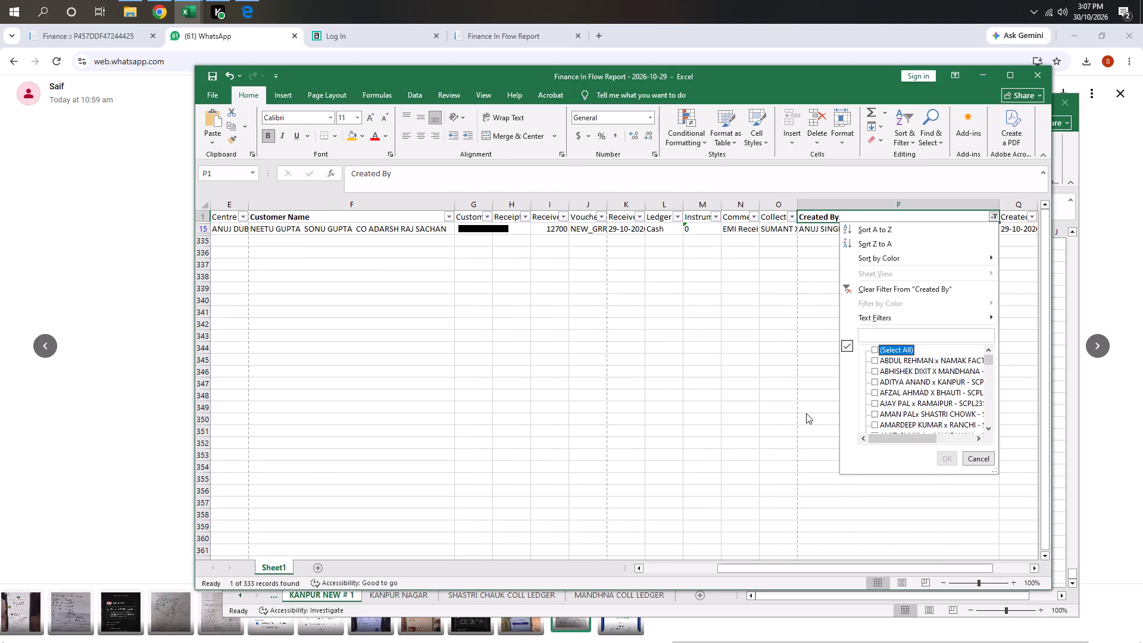
key(Down)
key(Down)
key(Down)
key(Down)
key(Down)
key(Down)
key(Down)
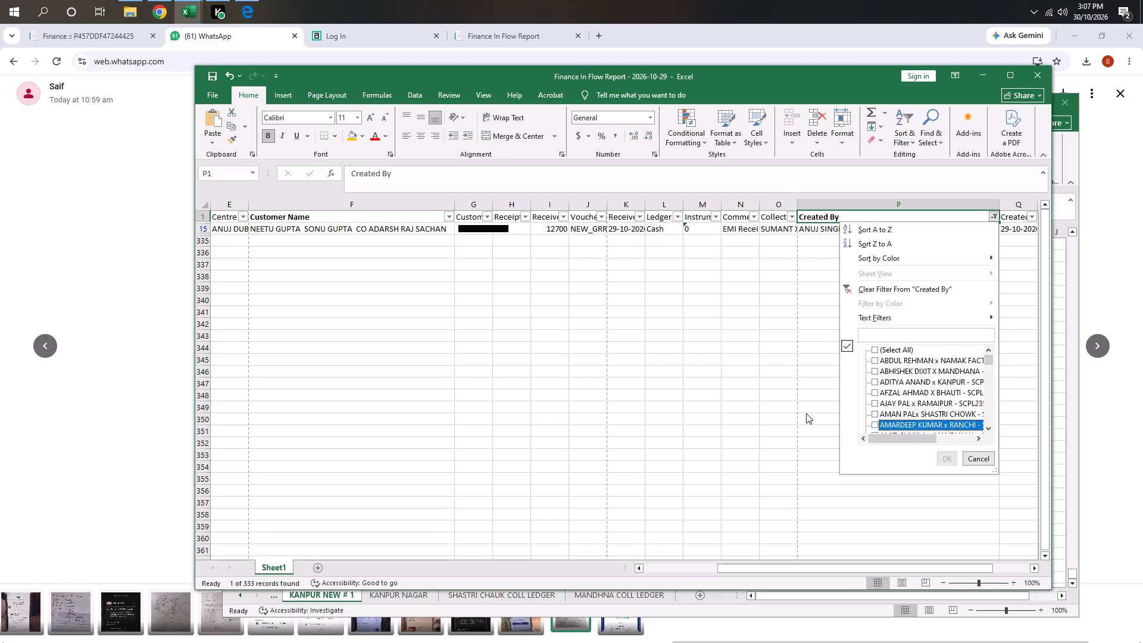
key(Down)
key(Down)
key(Down)
key(Down)
key(Down)
key(Up)
key(Down)
key(Up)
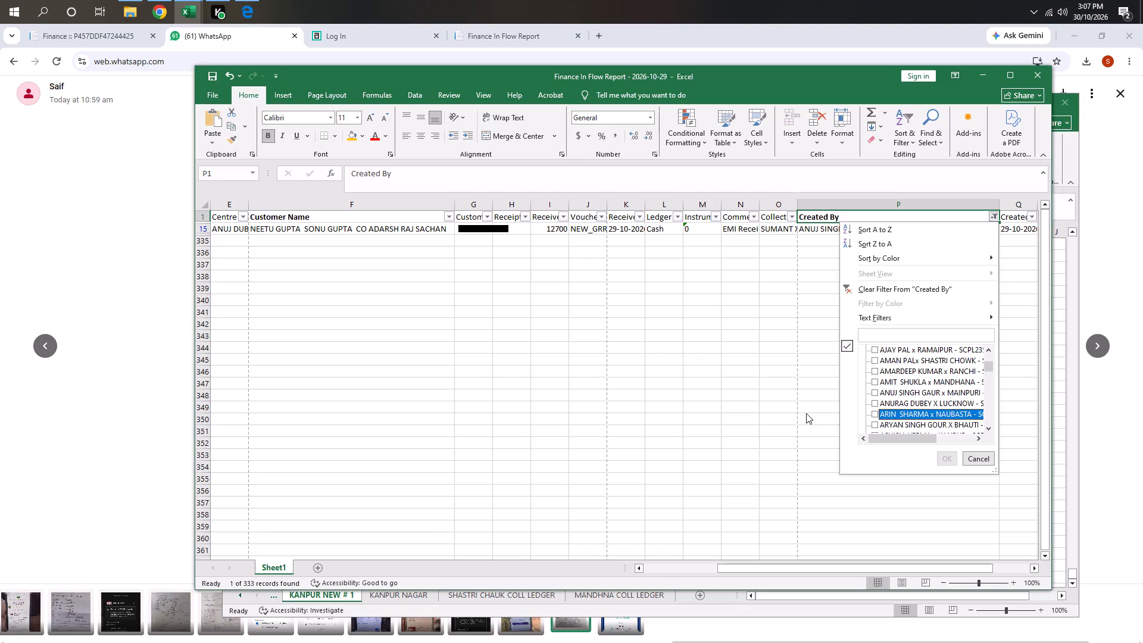
key(Down)
key(Down)
key(Down)
key(Up)
key(Up)
key(Up)
key(Up)
key(Up)
key(Up)
key(Up)
key(Up)
key(Up)
key(Up)
key(Up)
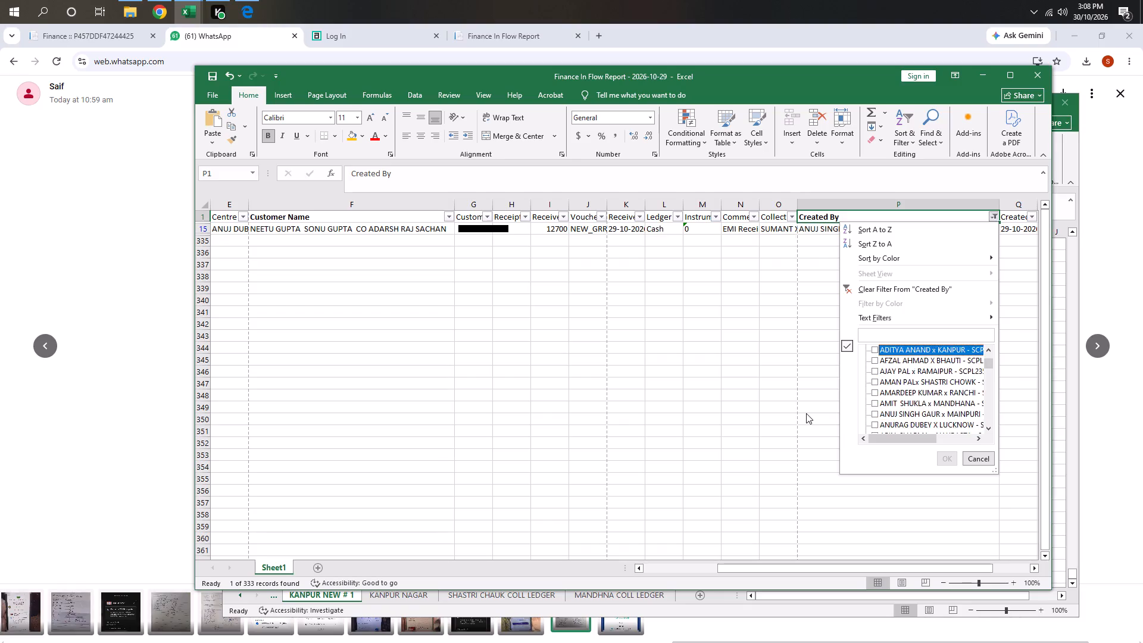
key(Up)
key(Up)
key(Up)
key(Down)
key(Down)
key(Down)
key(Down)
key(Down)
key(Down)
key(Down)
key(Down)
key(Down)
key(Down)
key(Down)
key(Down)
key(Down)
key(Down)
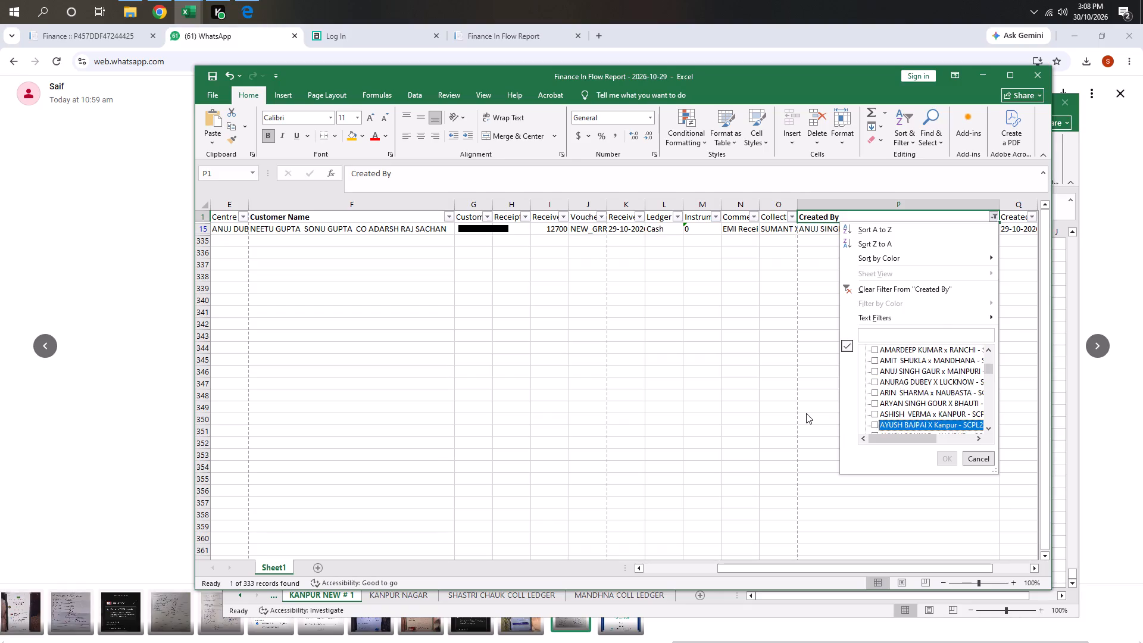
key(Down)
key(Down)
key(Down)
key(Down)
key(Up)
key(Down)
key(space)
key(Down)
key(Down)
key(Down)
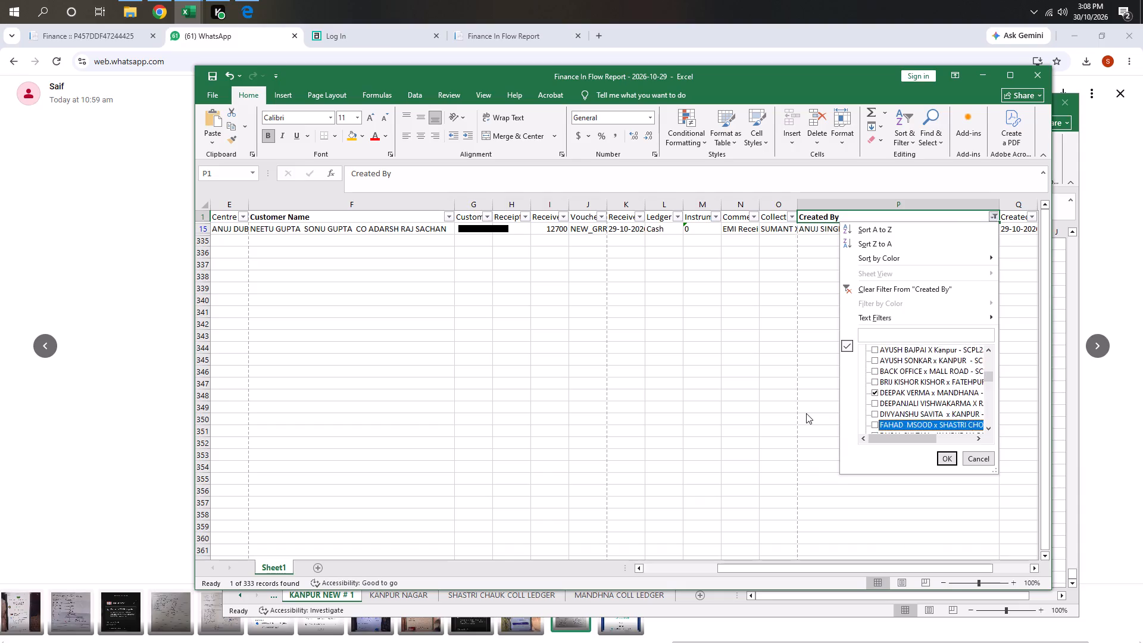
key(Down)
key(Down)
key(Down)
key(Down)
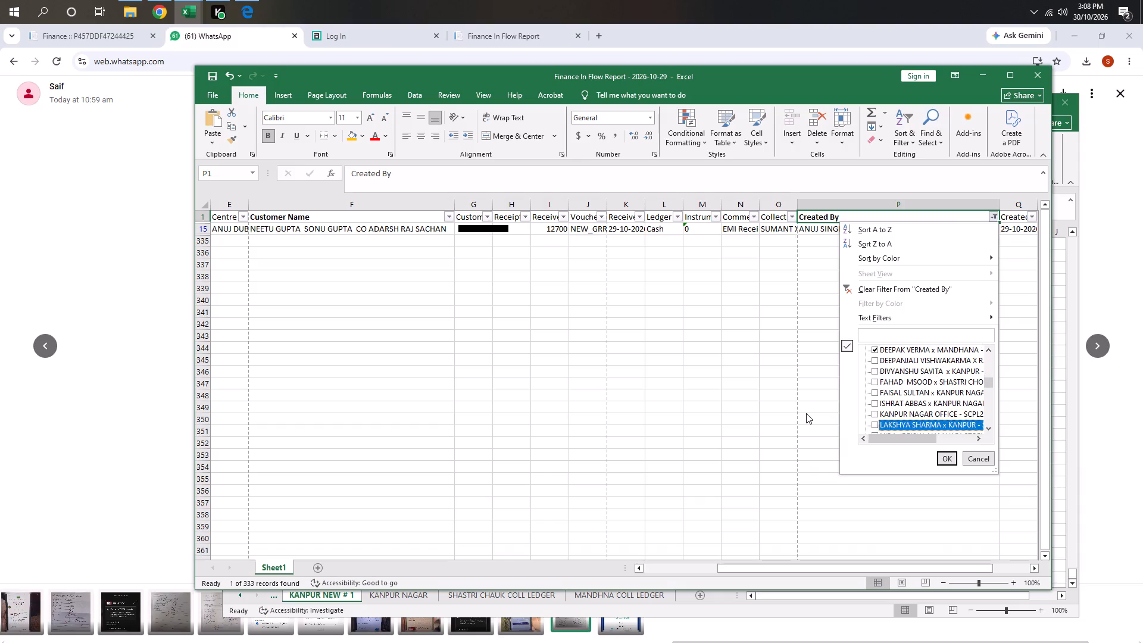
key(space)
key(Down)
key(space)
key(Down)
key(Up)
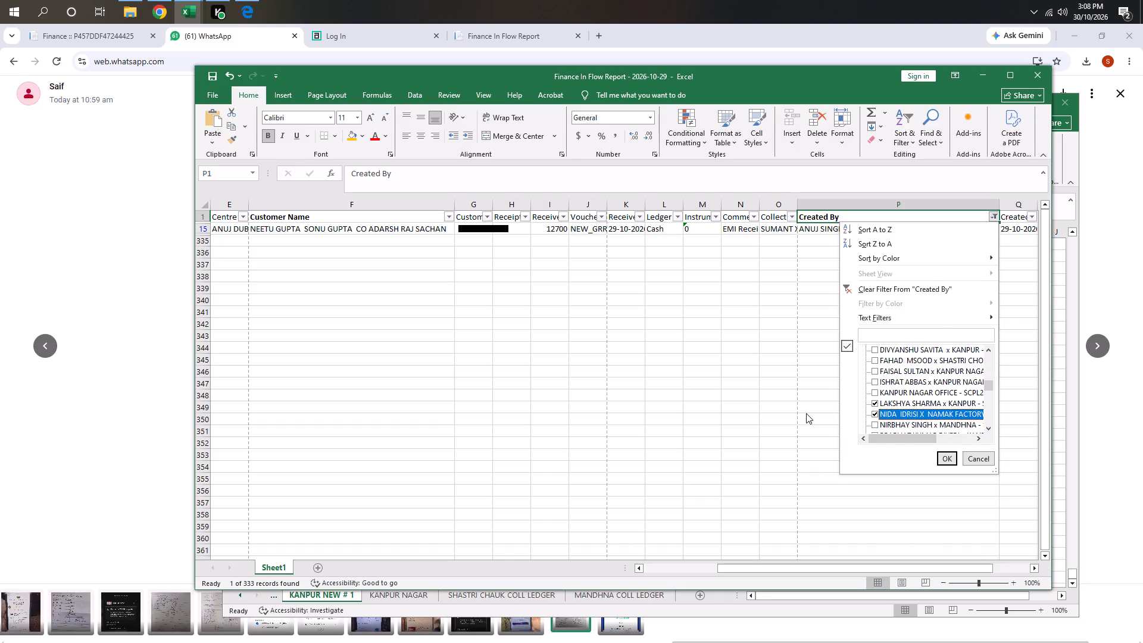
key(Down)
key(Up)
key(space)
key(space)
key(space)
key(space)
key(Down)
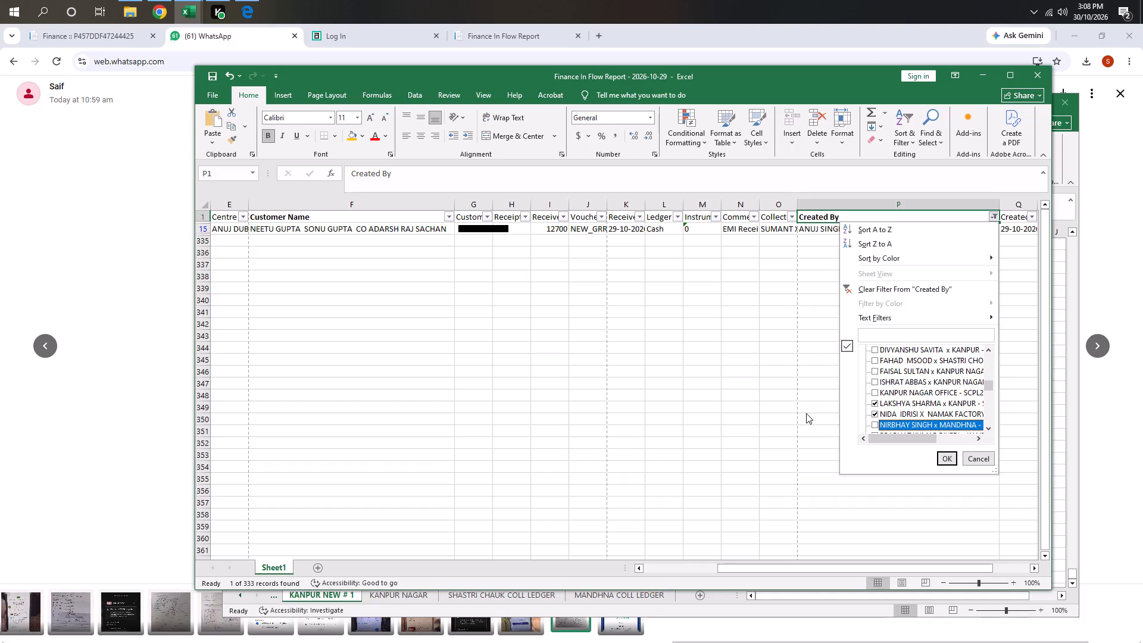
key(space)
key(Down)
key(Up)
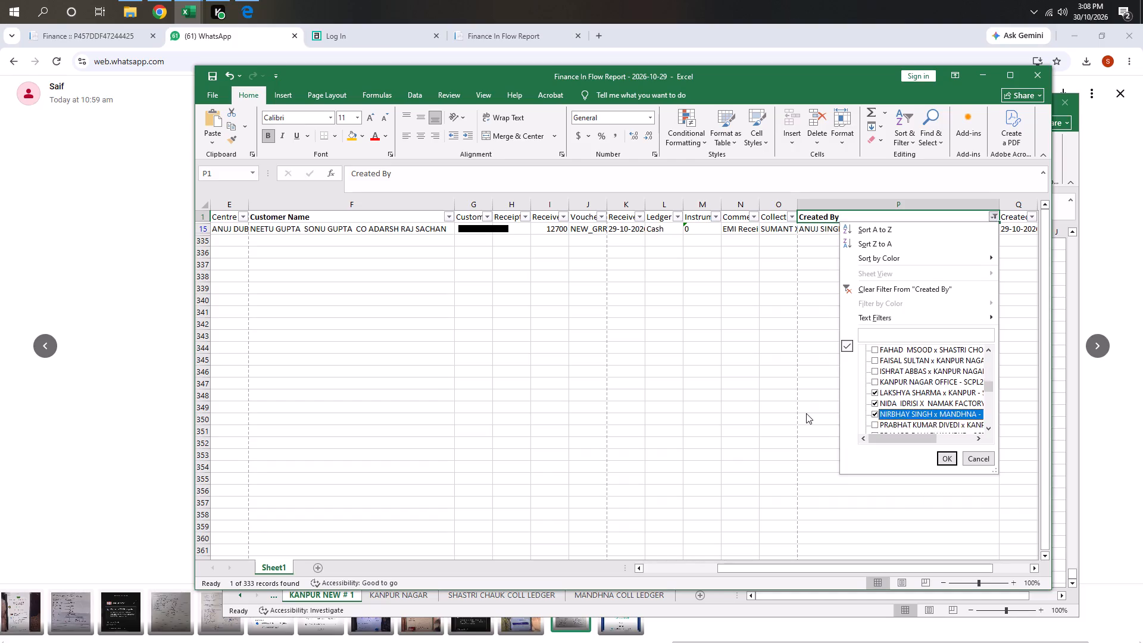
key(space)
Include Praveen and Rahul, both of Kanpur, in the Created By filter selection.
key(Down)
key(Down)
key(Down)
key(Down)
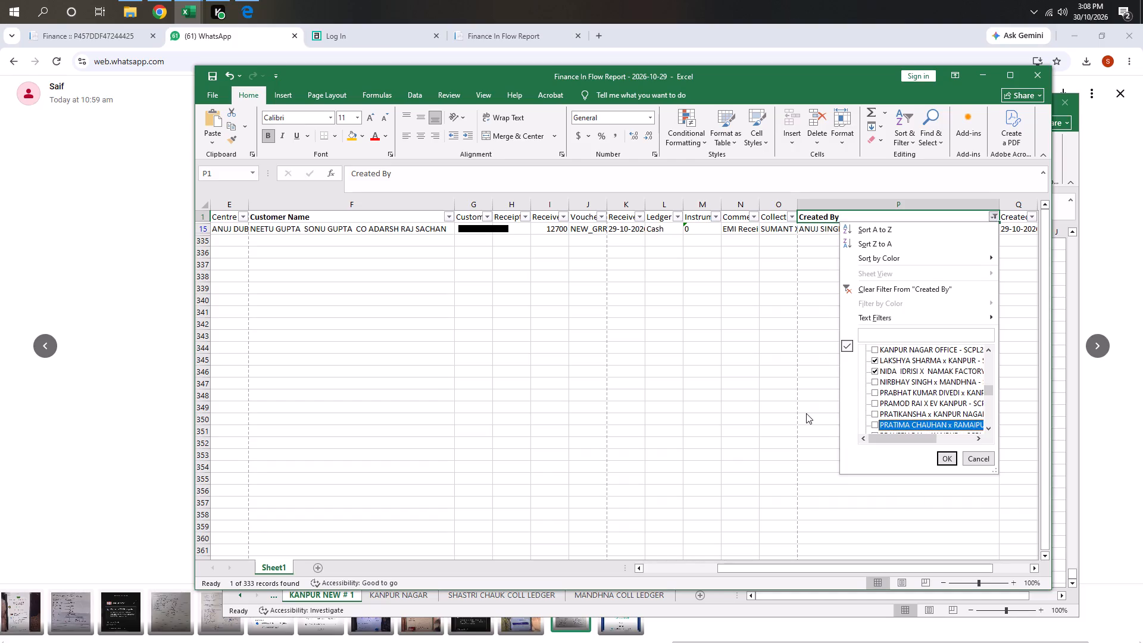
key(Up)
key(Up)
key(Down)
key(Down)
key(Down)
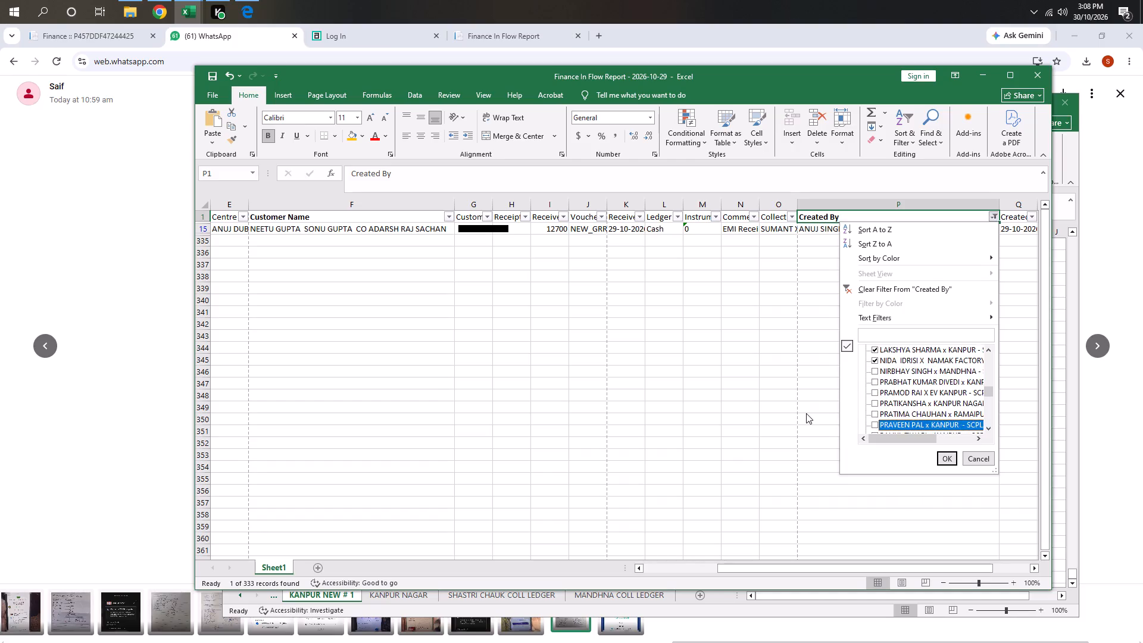
key(space)
key(Down)
key(Down)
key(space)
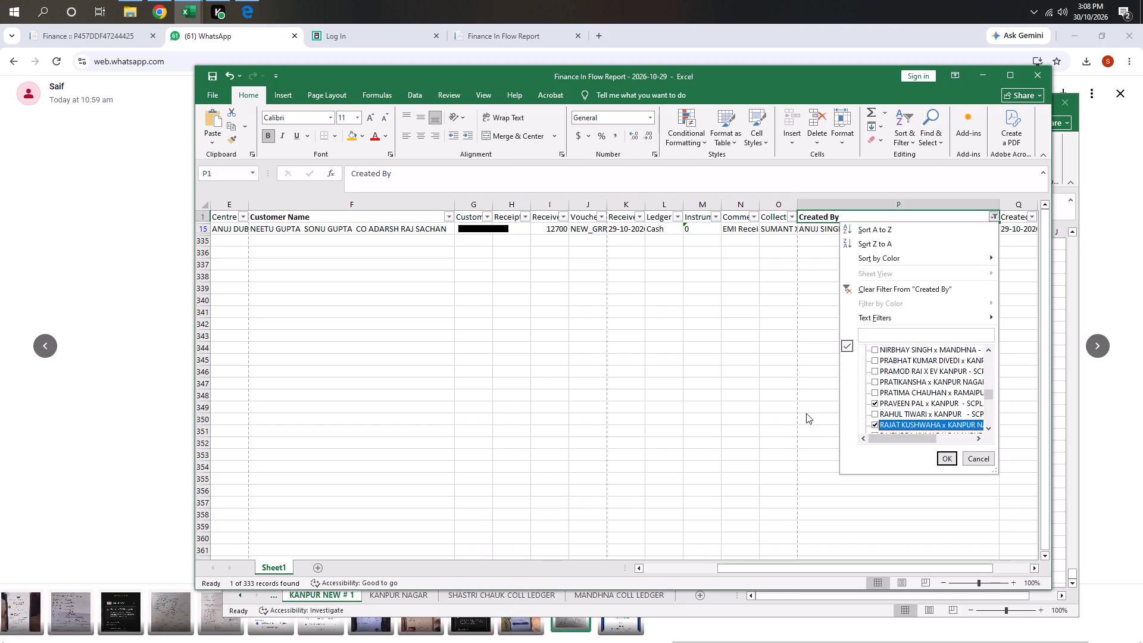
key(space)
key(Up)
key(space)
key(Down)
key(Down)
key(Down)
key(Down)
key(Down)
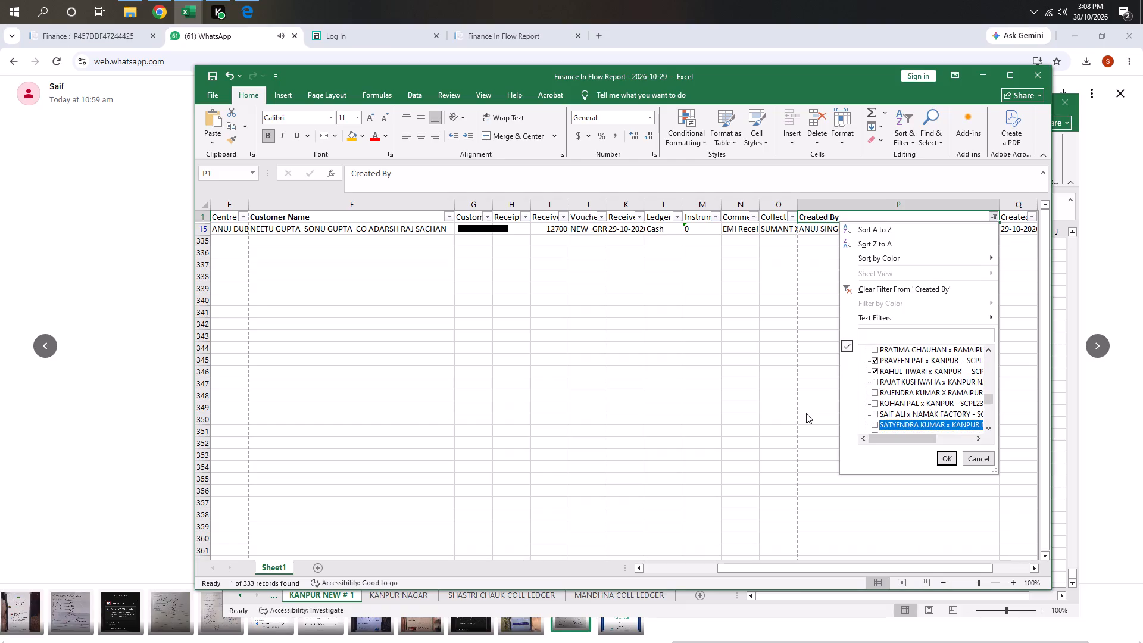
key(Up)
key(space)
key(Down)
key(Down)
key(Down)
key(Down)
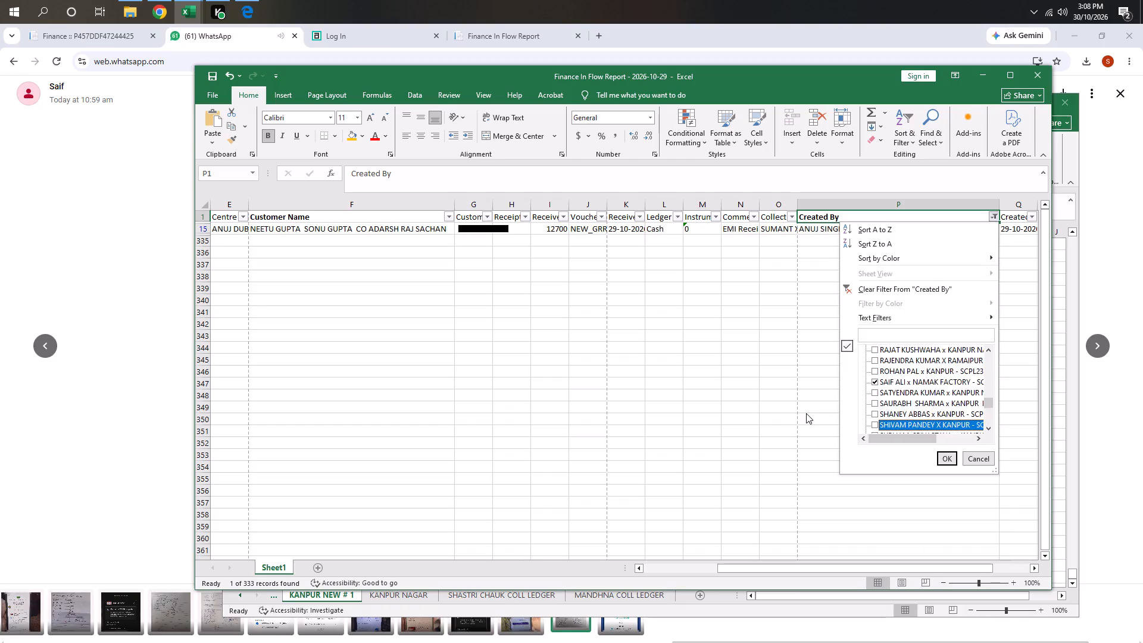
key(Down)
key(Down)
key(Down)
key(Down)
key(Down)
key(Down)
key(Down)
key(Down)
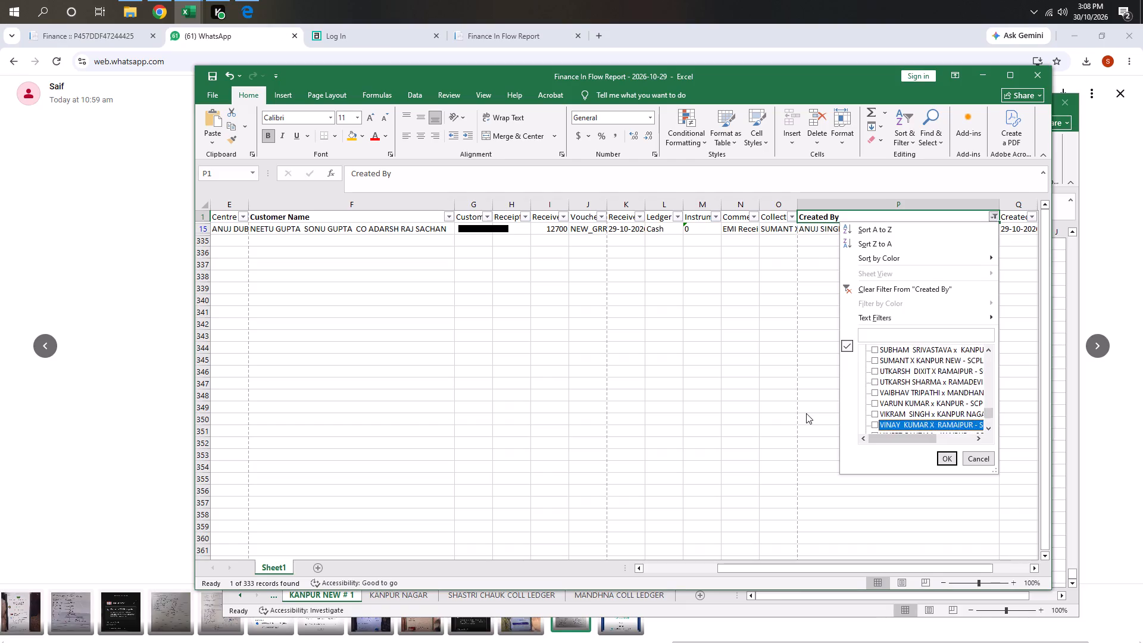
key(Down)
key(Down)
key(Down)
key(Down)
key(Down)
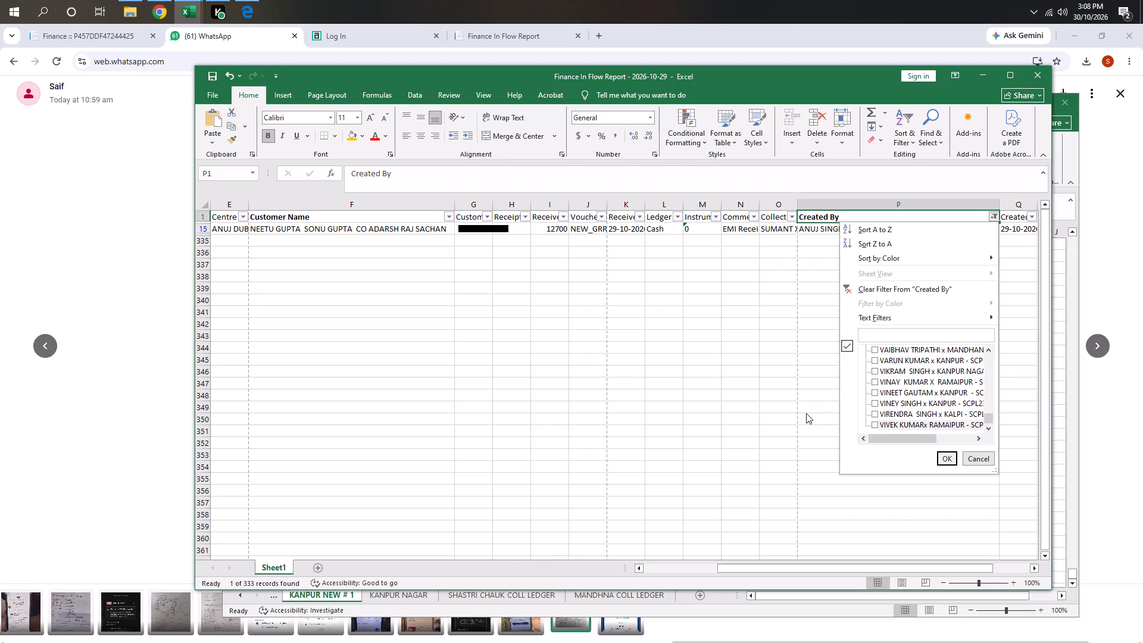
key(Return)
Filter the Ledger Name column to show only the Cash and Cash_NAM_AK entries.
key(Left)
key(Left)
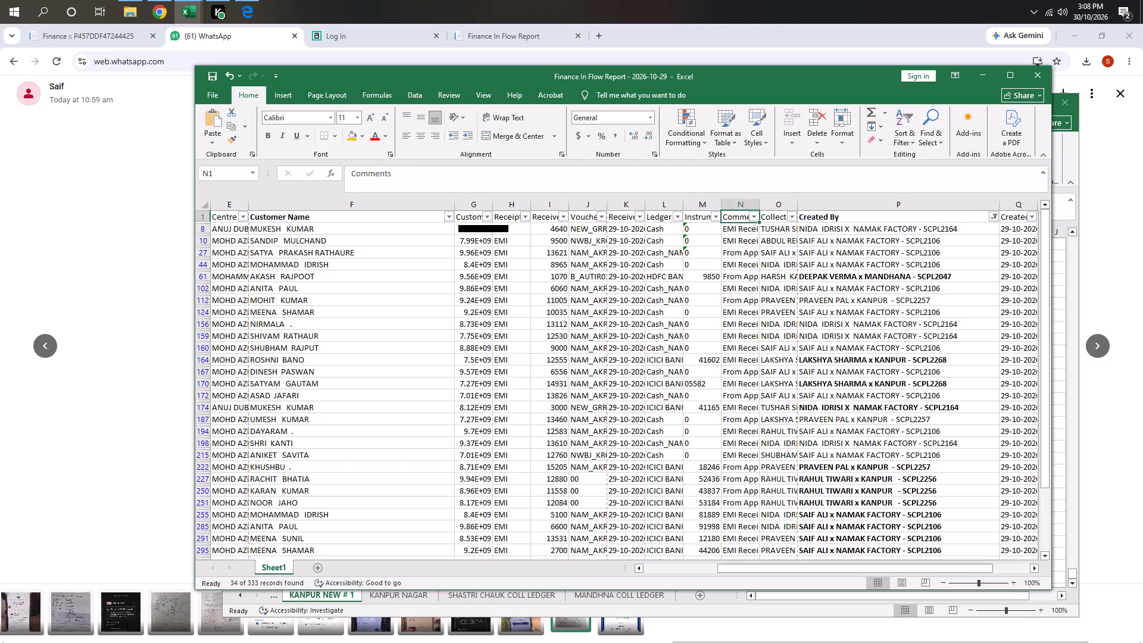
key(Left)
key(Left)
key(alt+Down)
key(Down)
key(Down)
key(Down)
key(Down)
key(Down)
key(Down)
key(Down)
key(Down)
key(Down)
key(Down)
key(Up)
key(space)
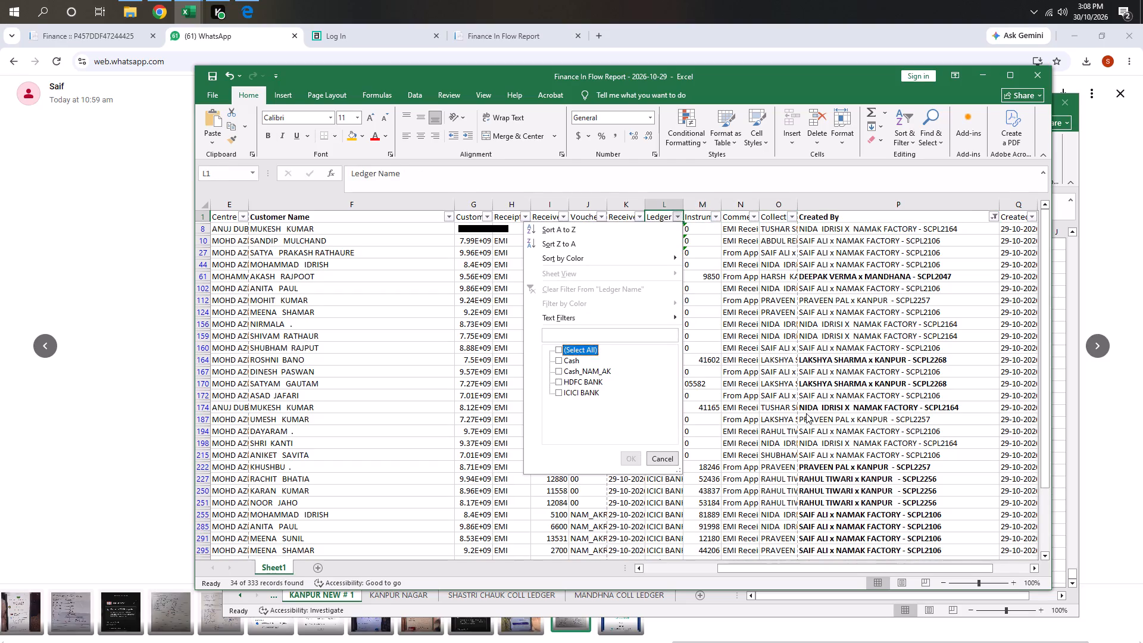
key(Down)
key(Down)
key(space)
key(Up)
key(space)
key(Return)
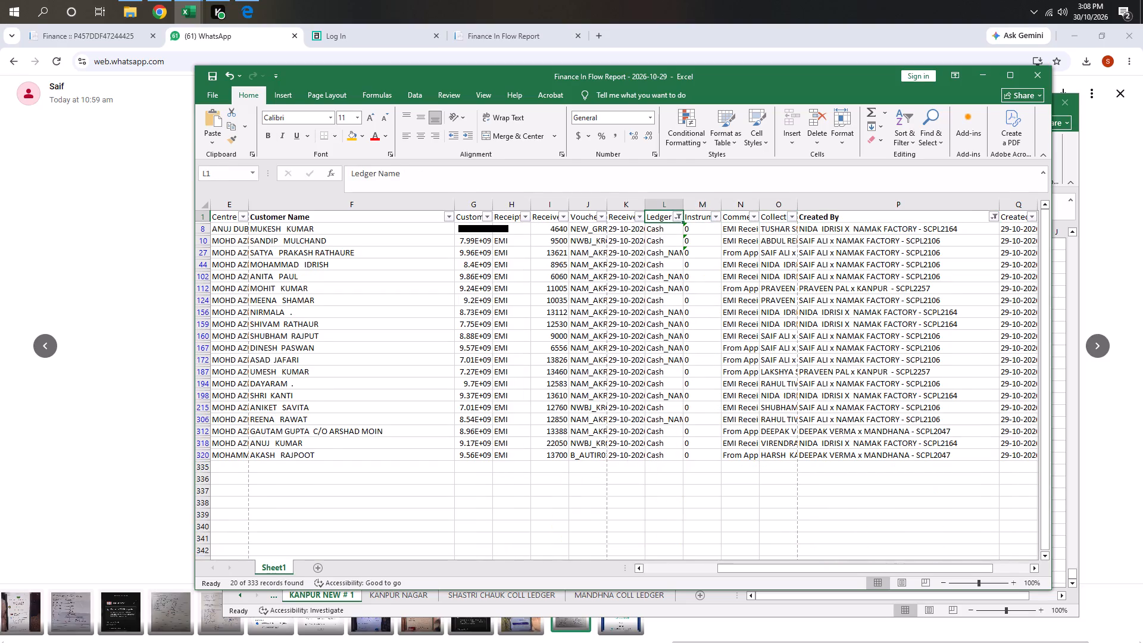
Select all the filtered received amounts in column I to check their sum.
key(Left)
key(Left)
key(Left)
key(Down)
key(ctrl+shift+Down)
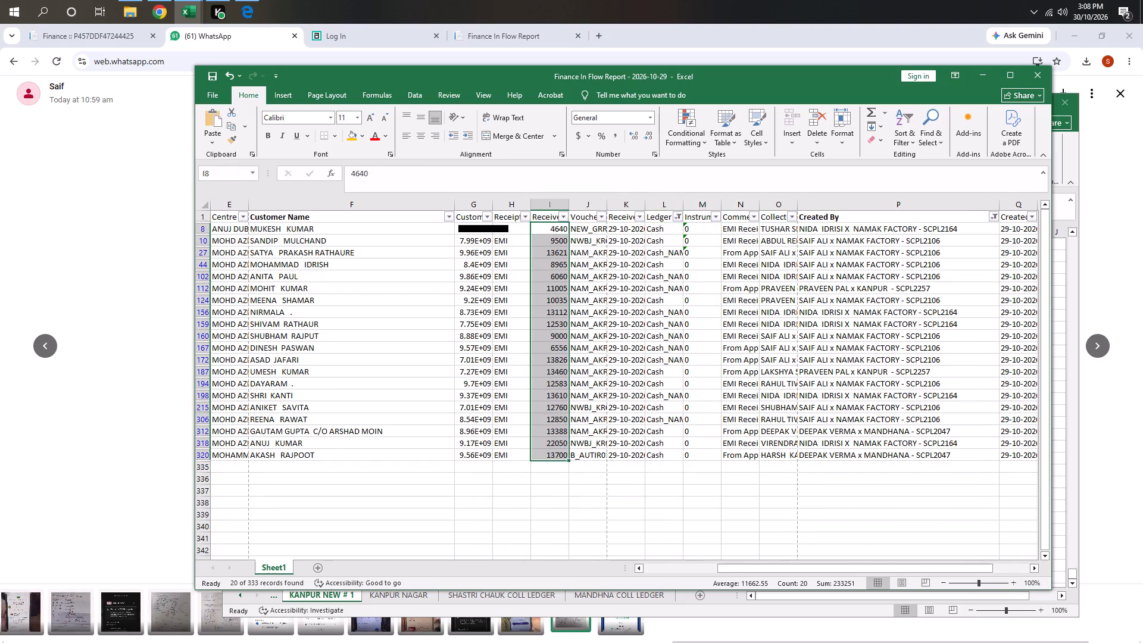
In the LEDGER NEW 2026 workbook, select the Namakfactory Branch and Nida Namakfactory PAID HO amounts to compare their sum with the filtered report.
key(alt+Tab)
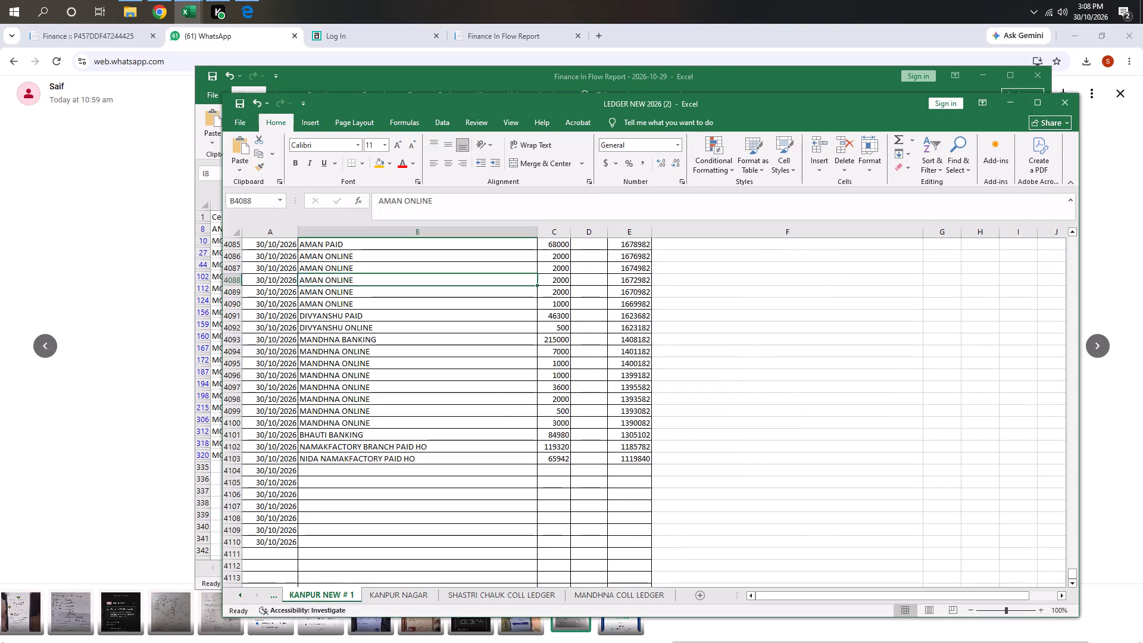
drag(560, 450, 557, 458)
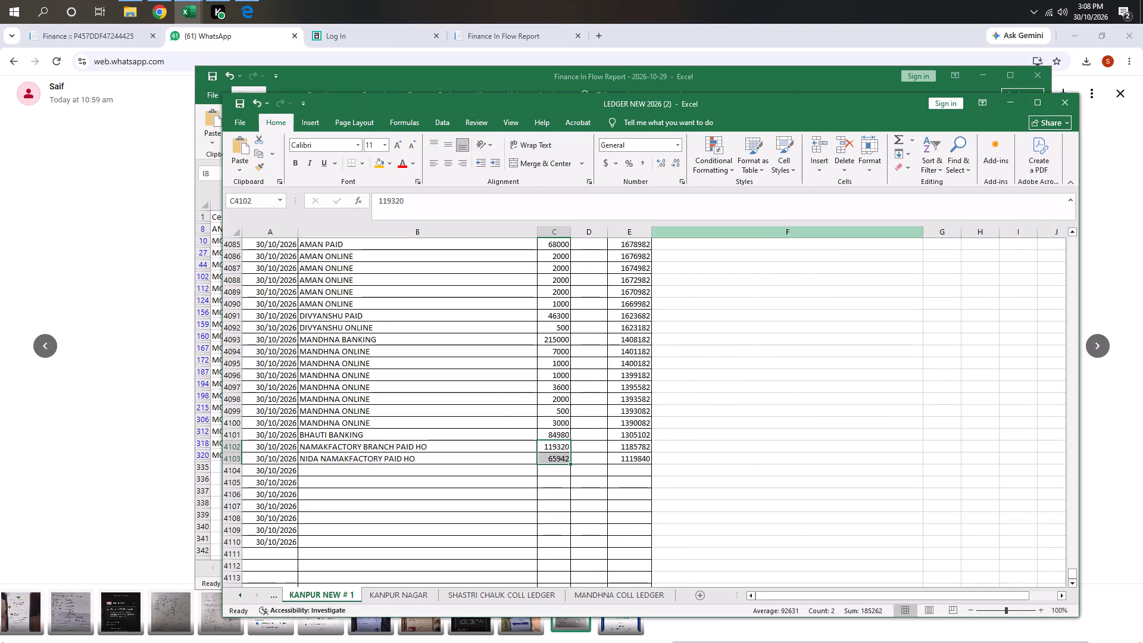
drag(792, 102, 783, 79)
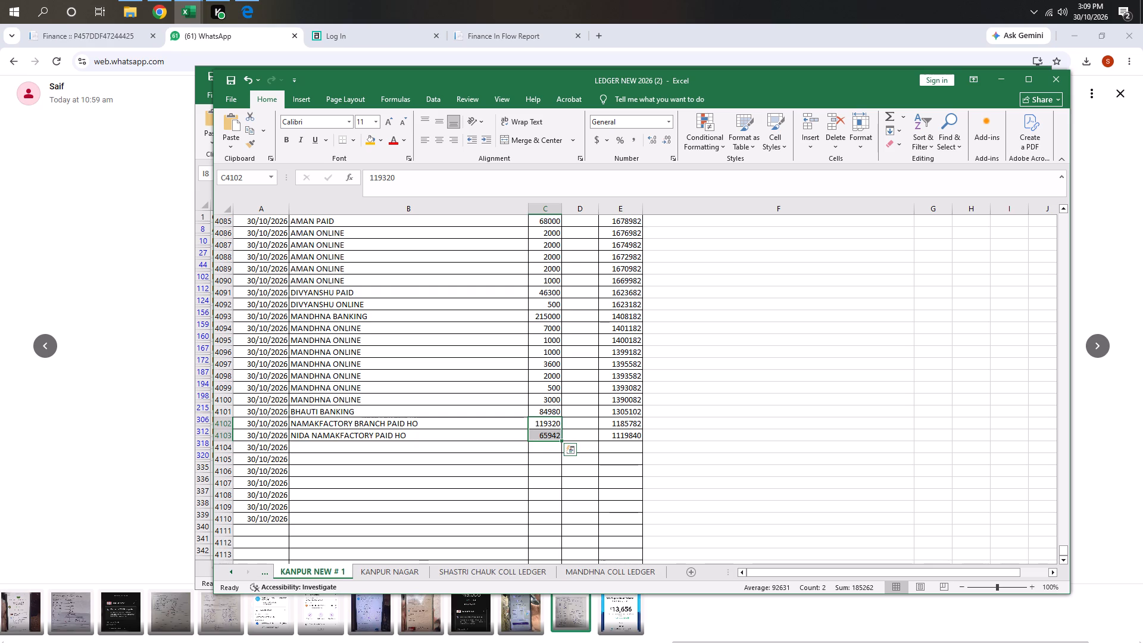
key(alt+Tab)
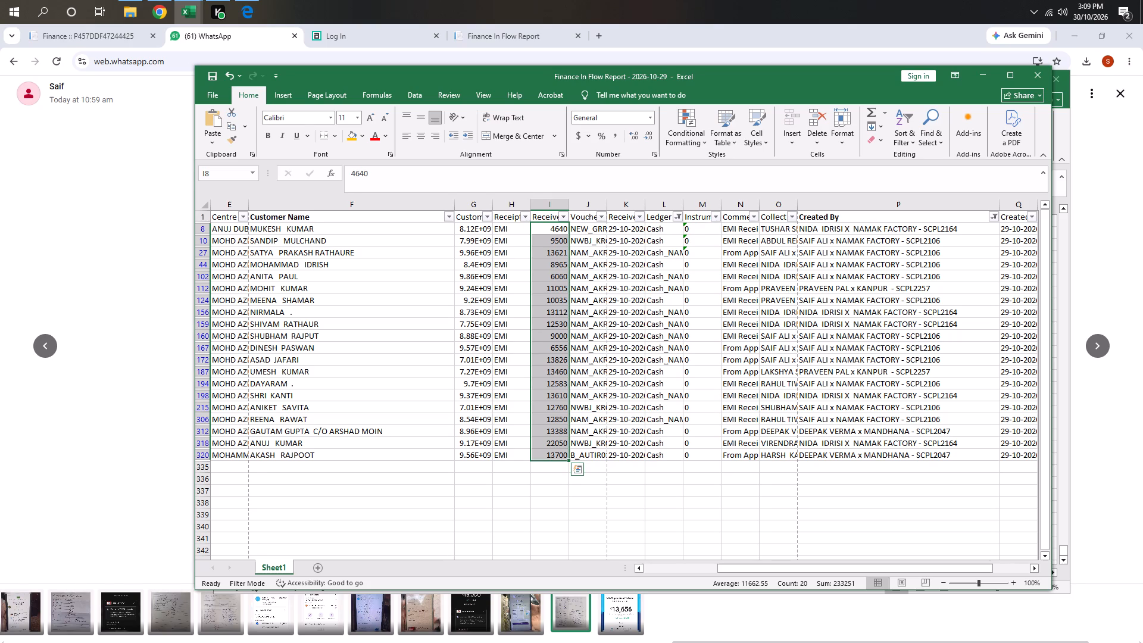
Open the Calculator app.
click(44, 15)
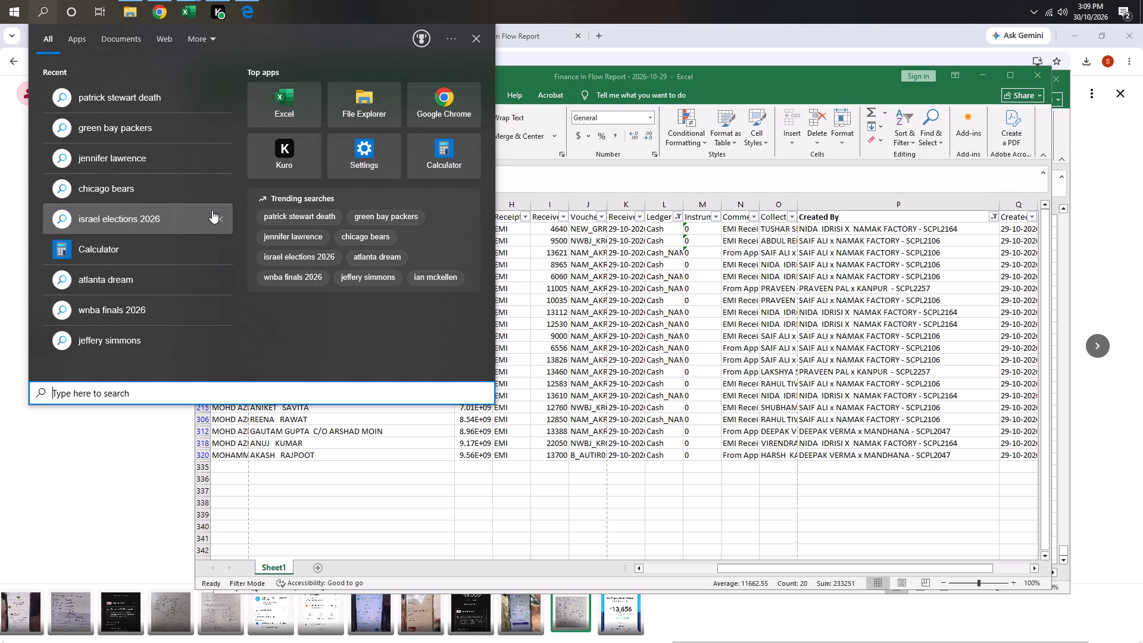
click(121, 260)
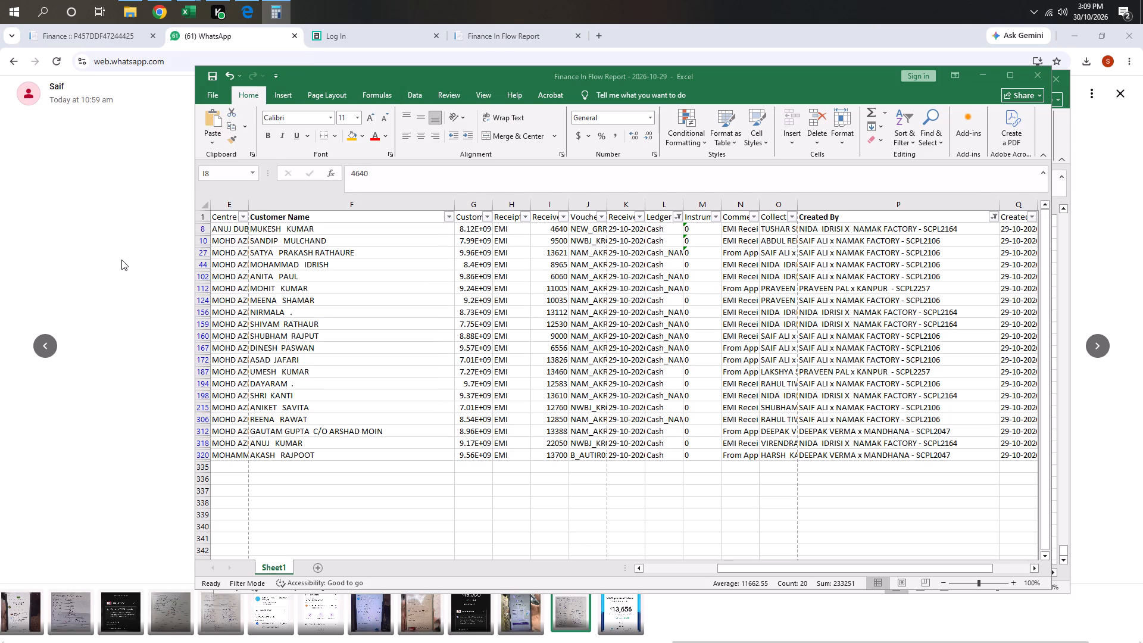
Check the selected received amounts' sum in the Finance In Flow Report and enter 233251 in the Calculator.
key(alt+Tab)
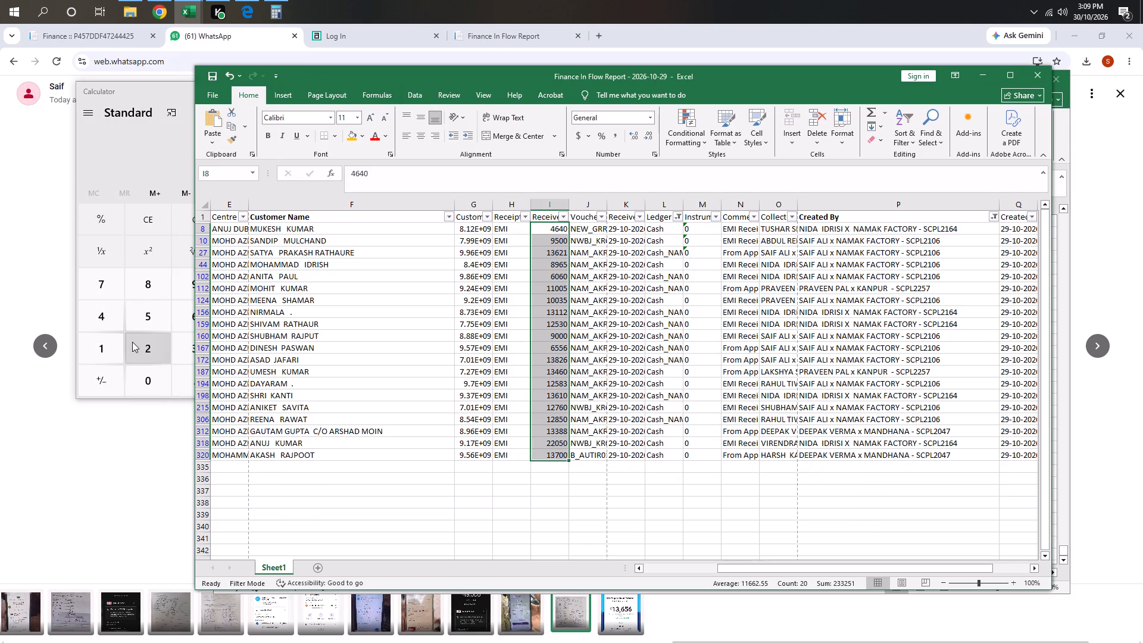
key(alt+Tab)
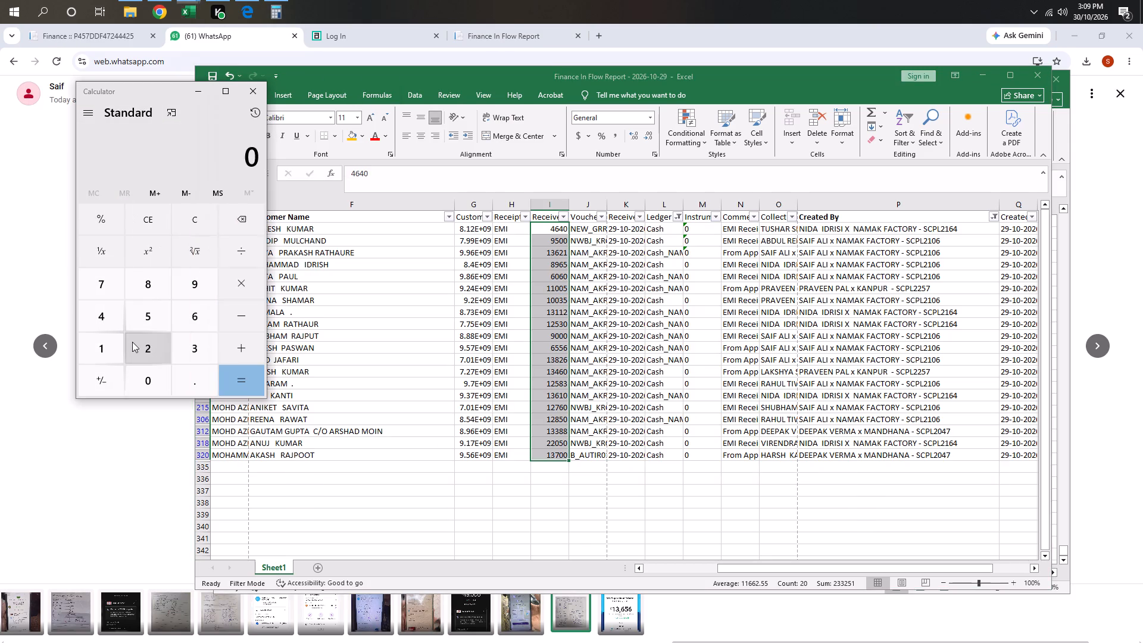
click(140, 346)
click(186, 347)
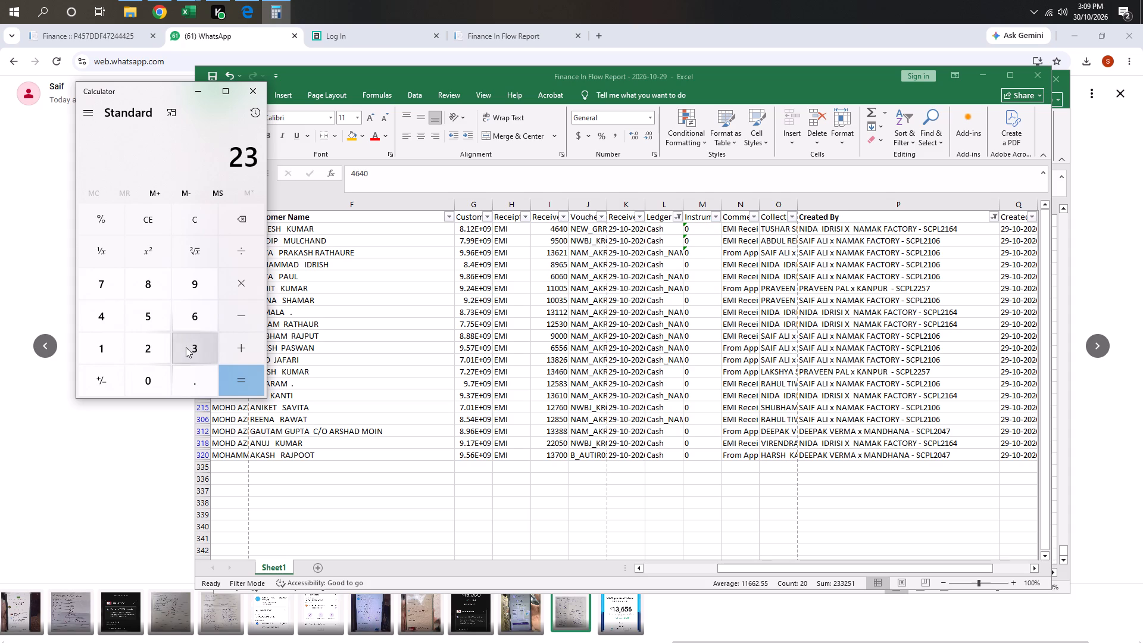
click(186, 347)
click(158, 345)
click(152, 321)
click(109, 349)
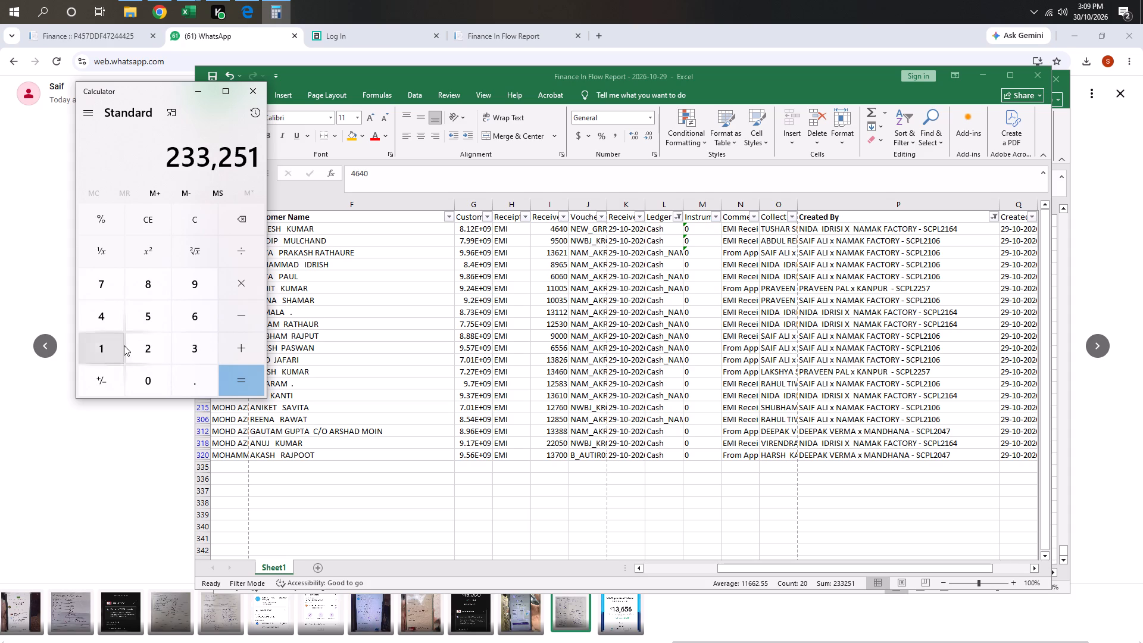
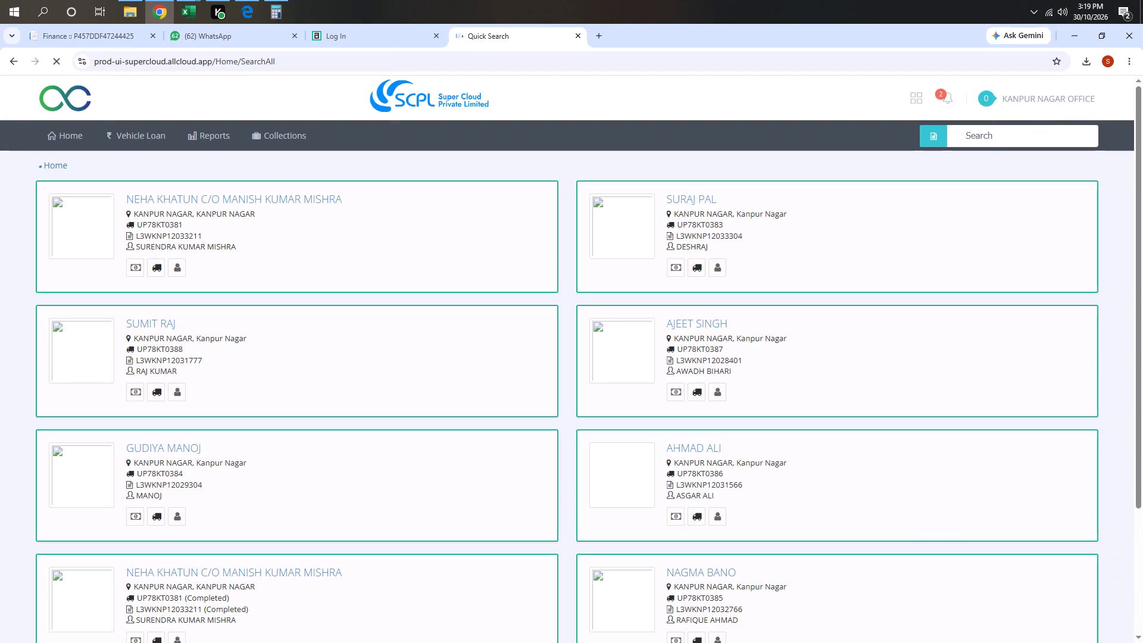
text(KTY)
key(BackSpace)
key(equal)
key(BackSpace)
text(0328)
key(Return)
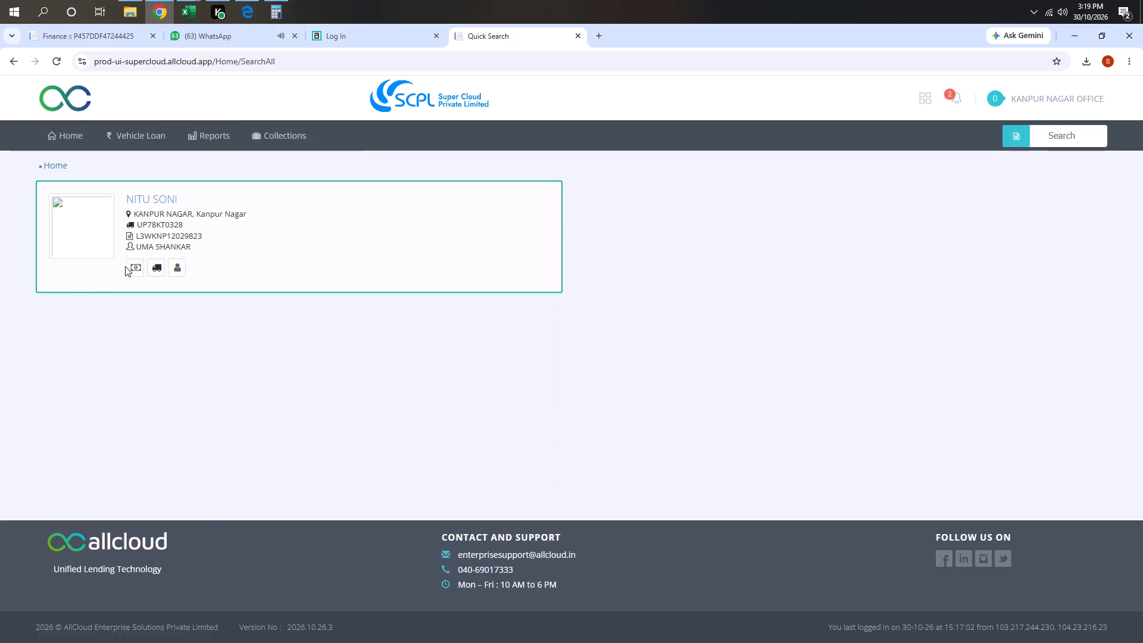
click(138, 266)
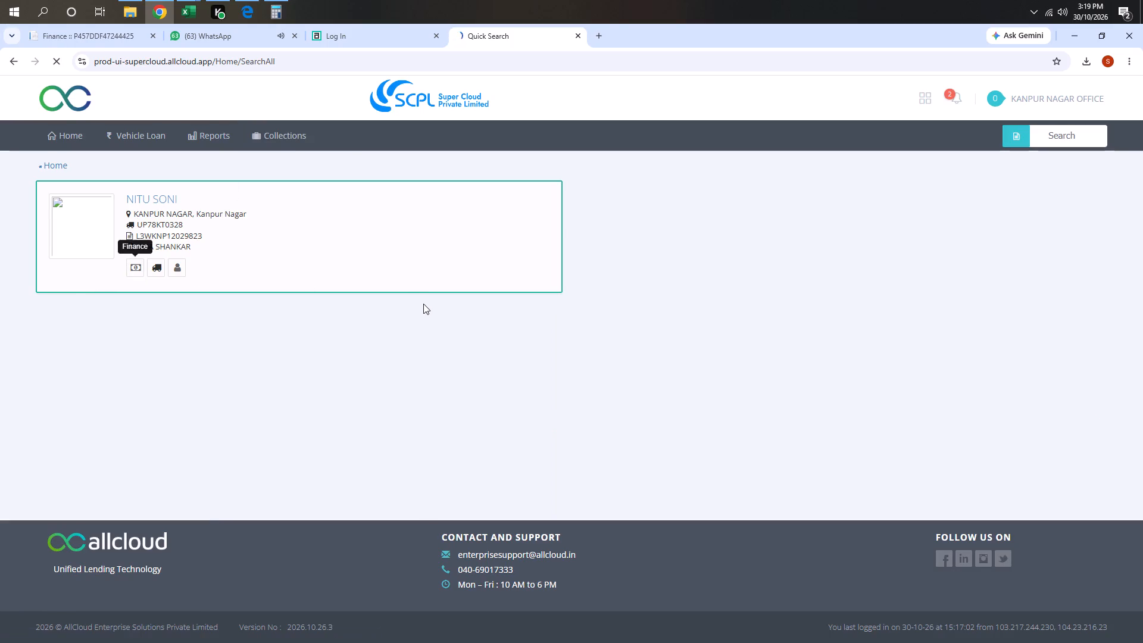
scroll(423, 304, down, 9)
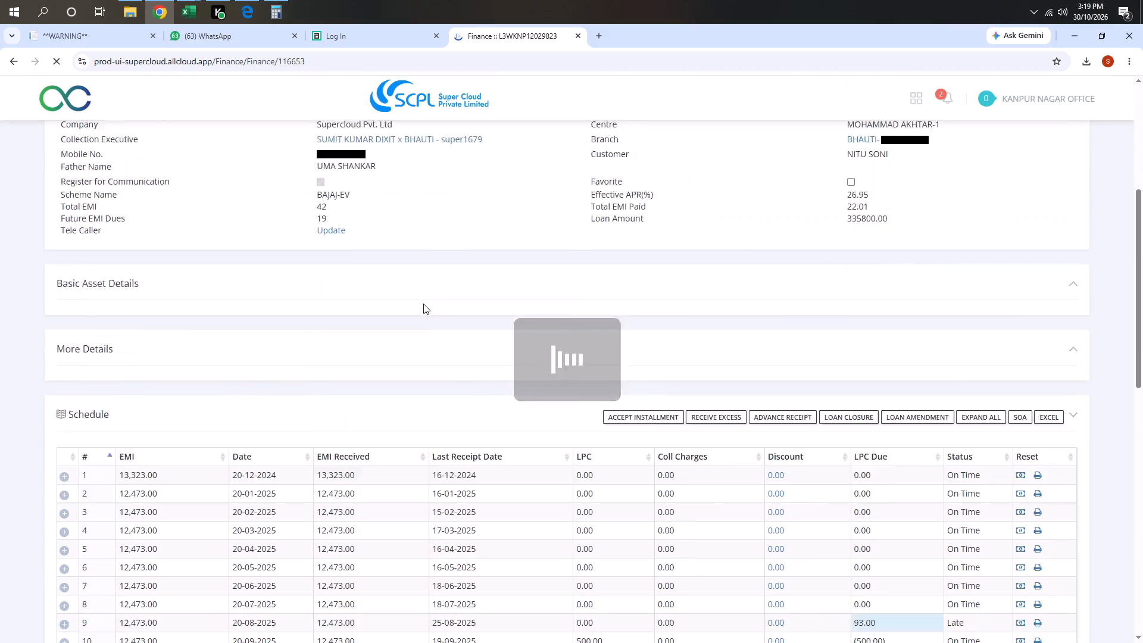
scroll(423, 304, down, 3)
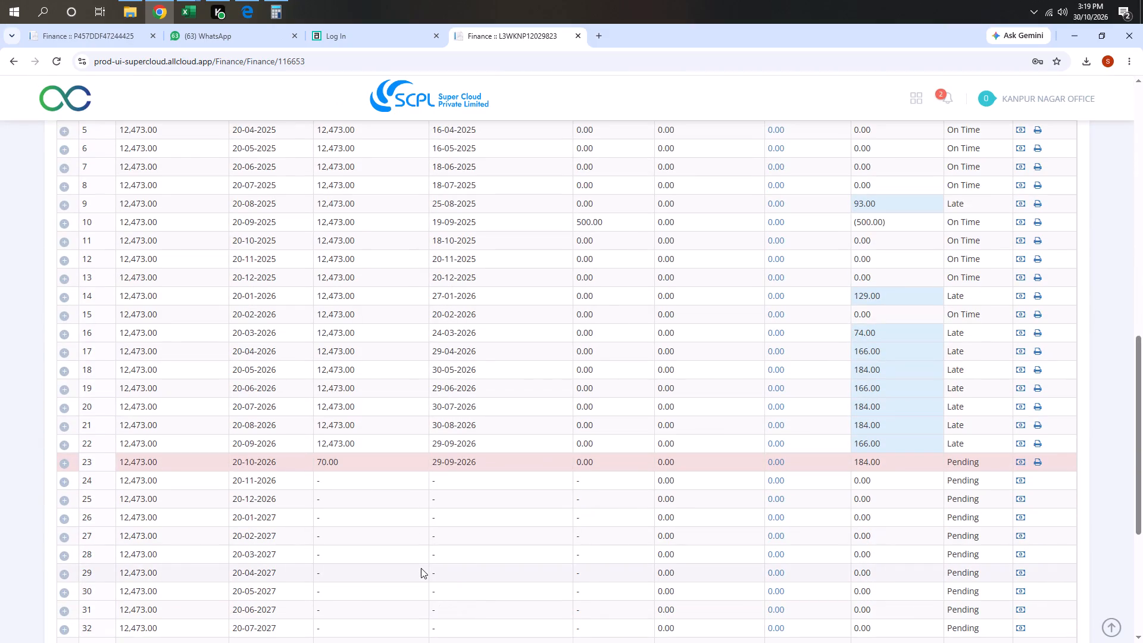
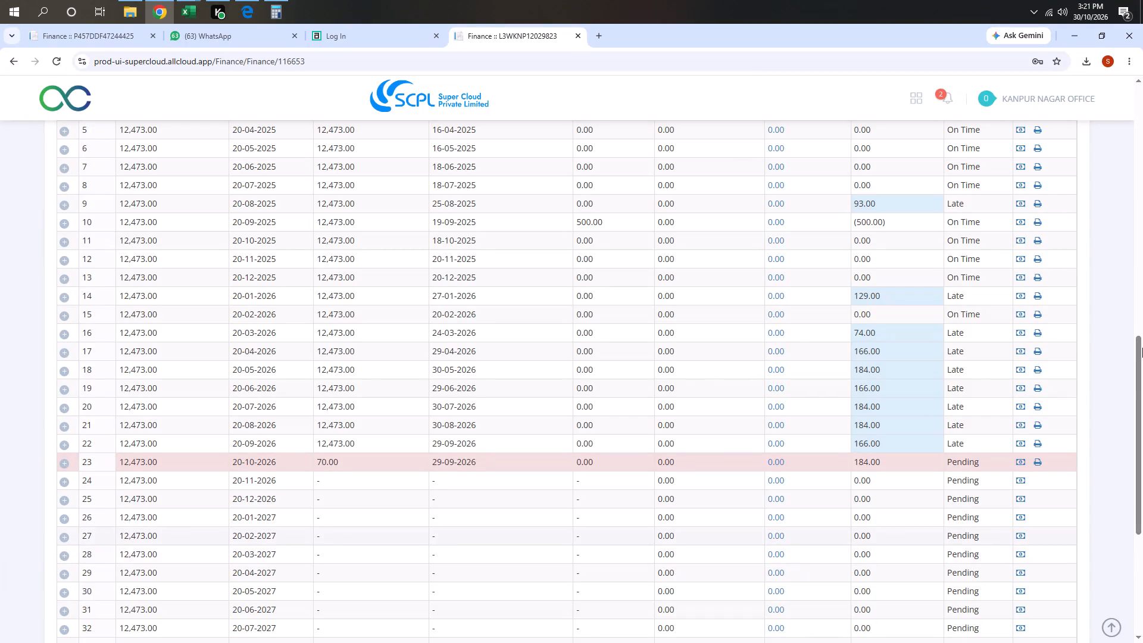
Accept an EMI installment of 12475 on this loan, with Cash as payment mode and ledger, and generate its printable receipt.
scroll(159, 344, up, 5)
click(629, 294)
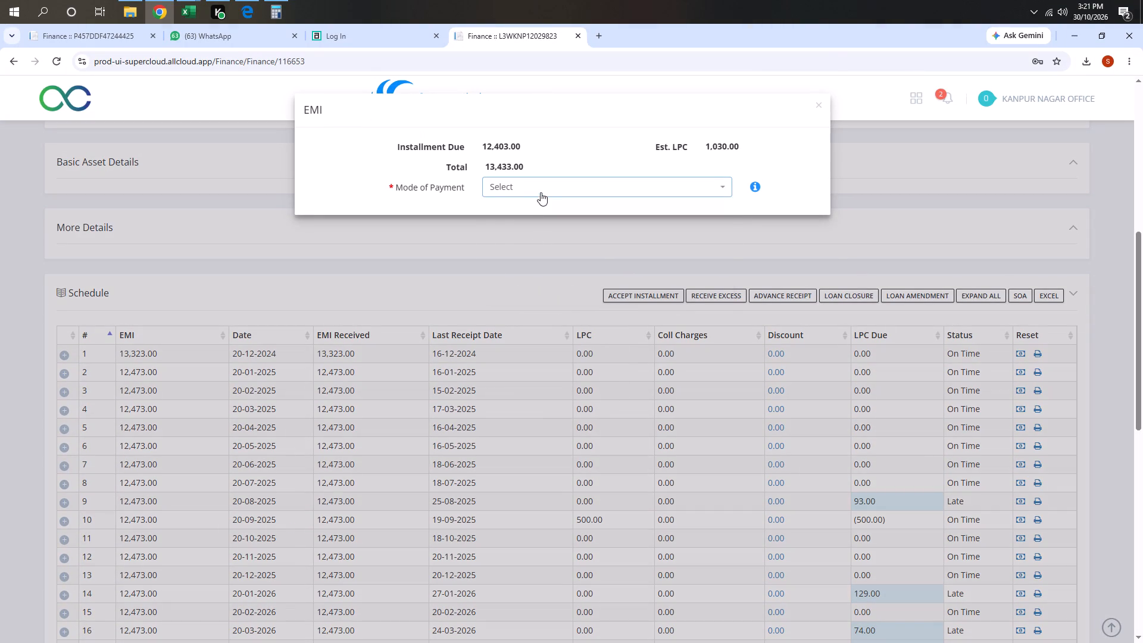
click(541, 192)
click(523, 242)
click(539, 216)
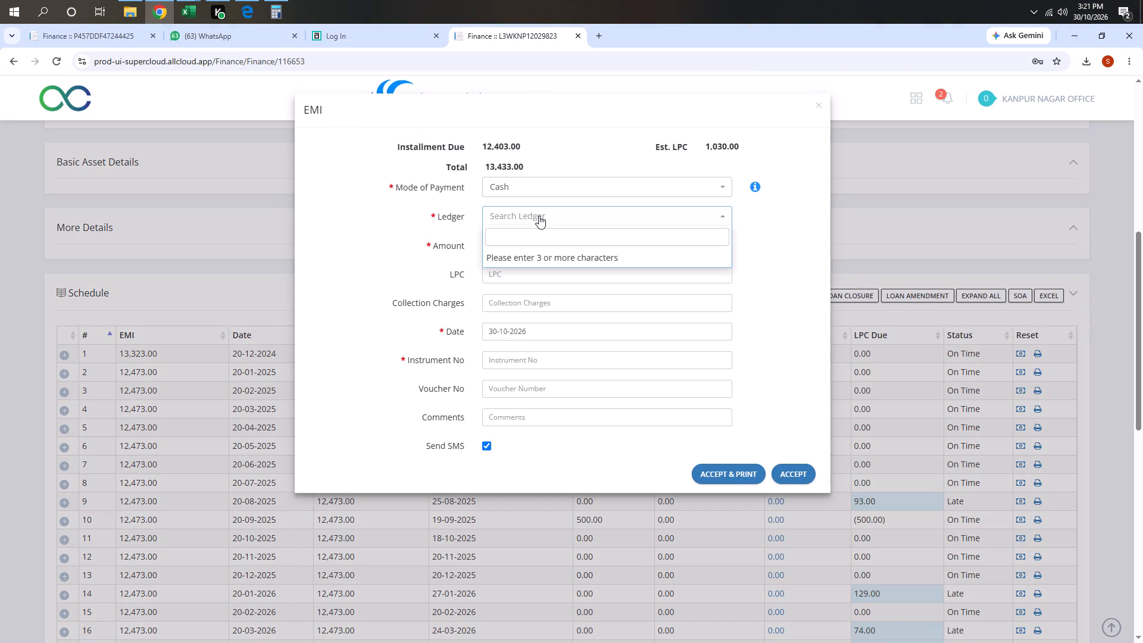
text(CAS)
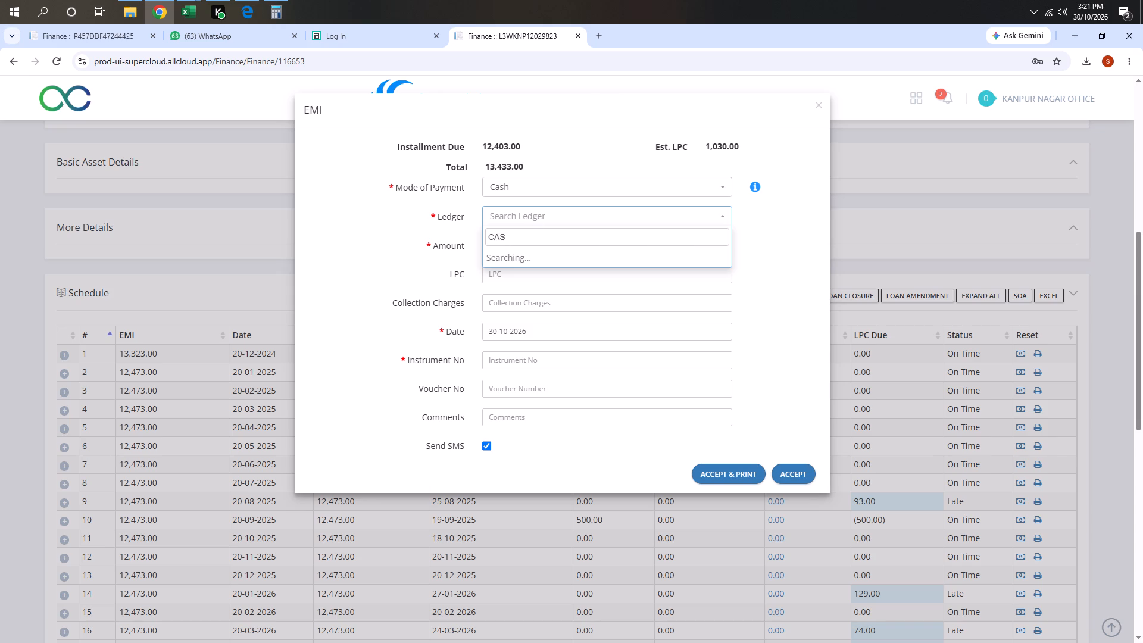
click(514, 257)
drag(526, 244, 489, 244)
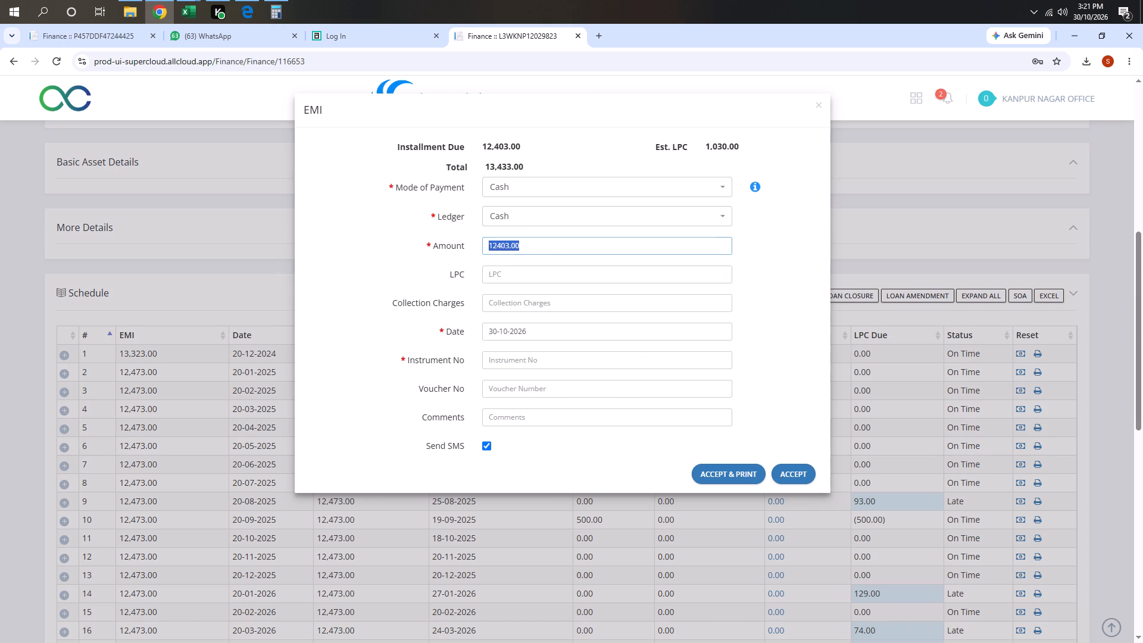
text(12)
text(475)
click(723, 470)
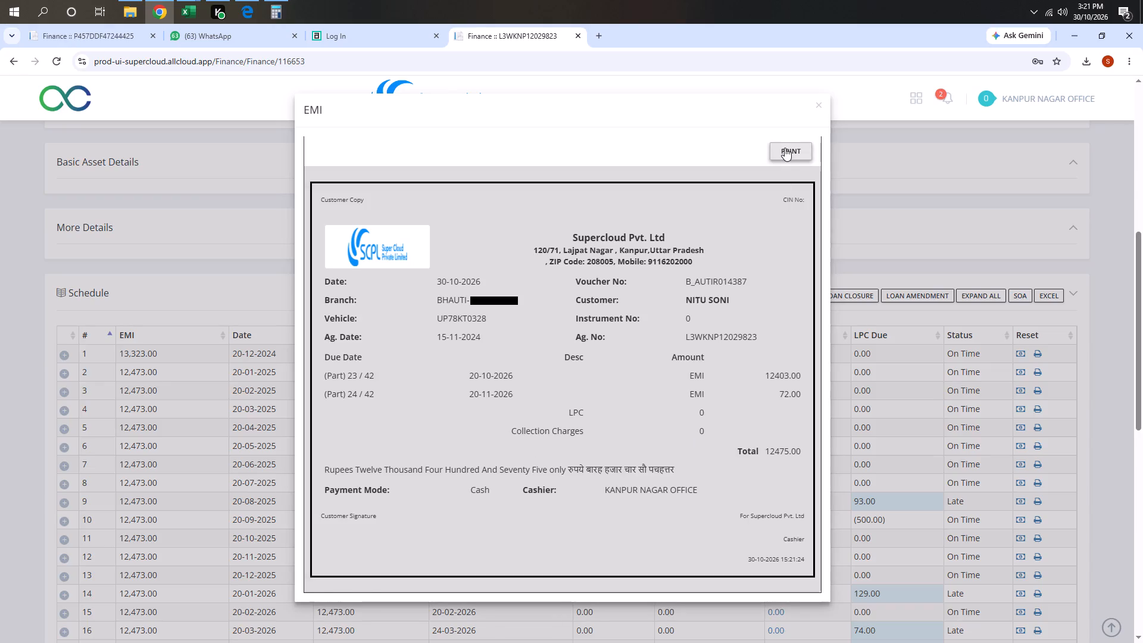
click(785, 148)
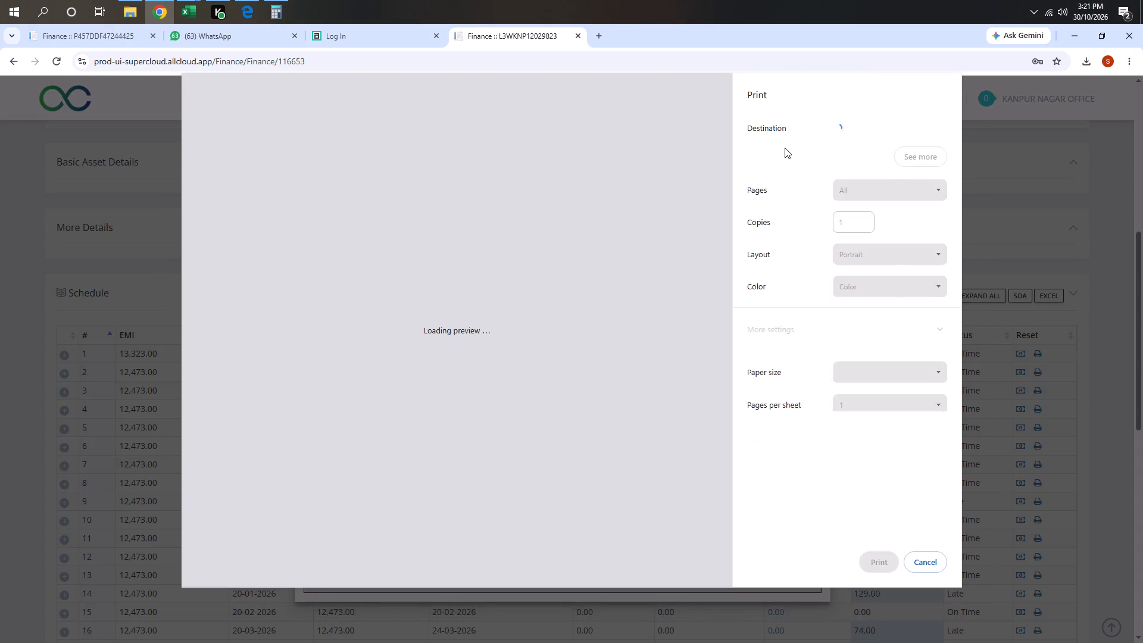
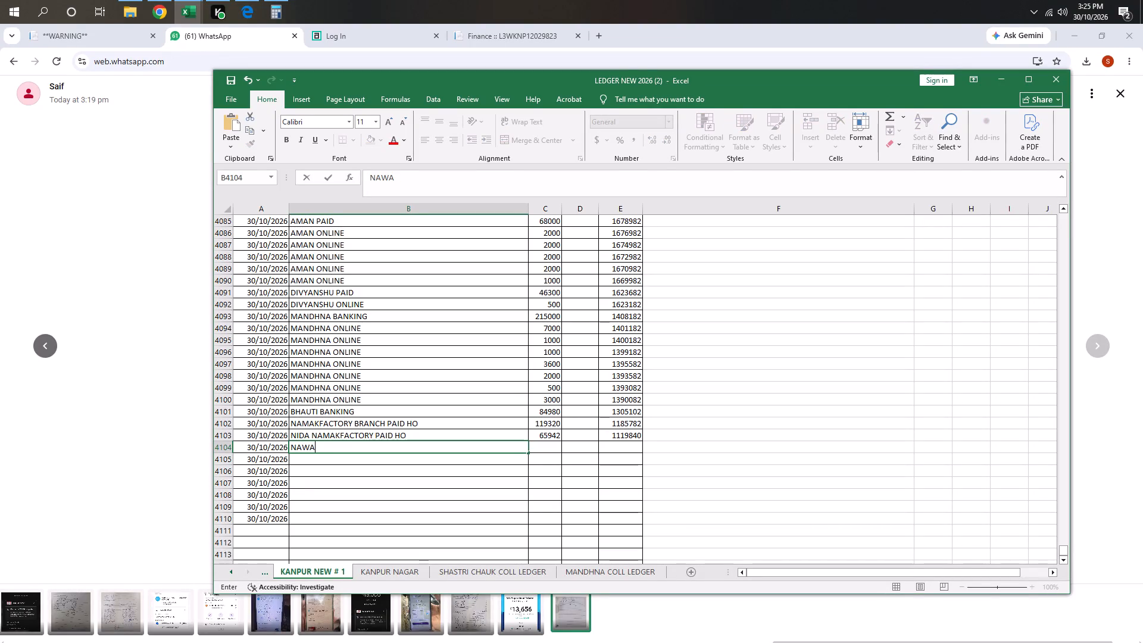
Complete the description NAWABGANJ for the 30/10/2026 entry in row 4104 of the KANPUR NEW # 1 ledger.
text(GA)
text(NJ)
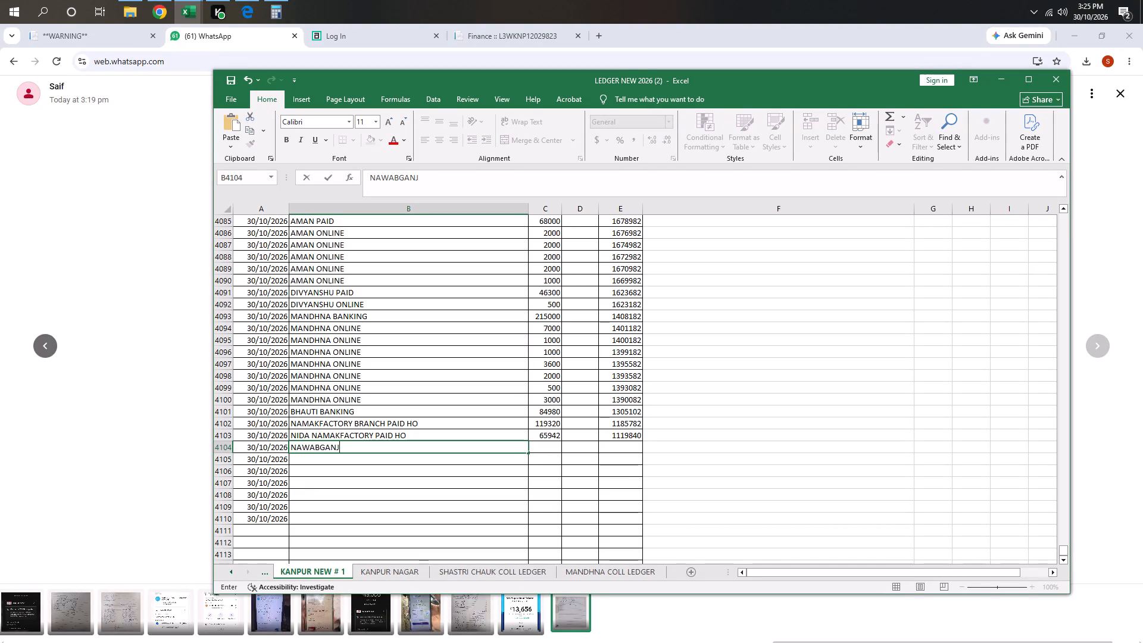
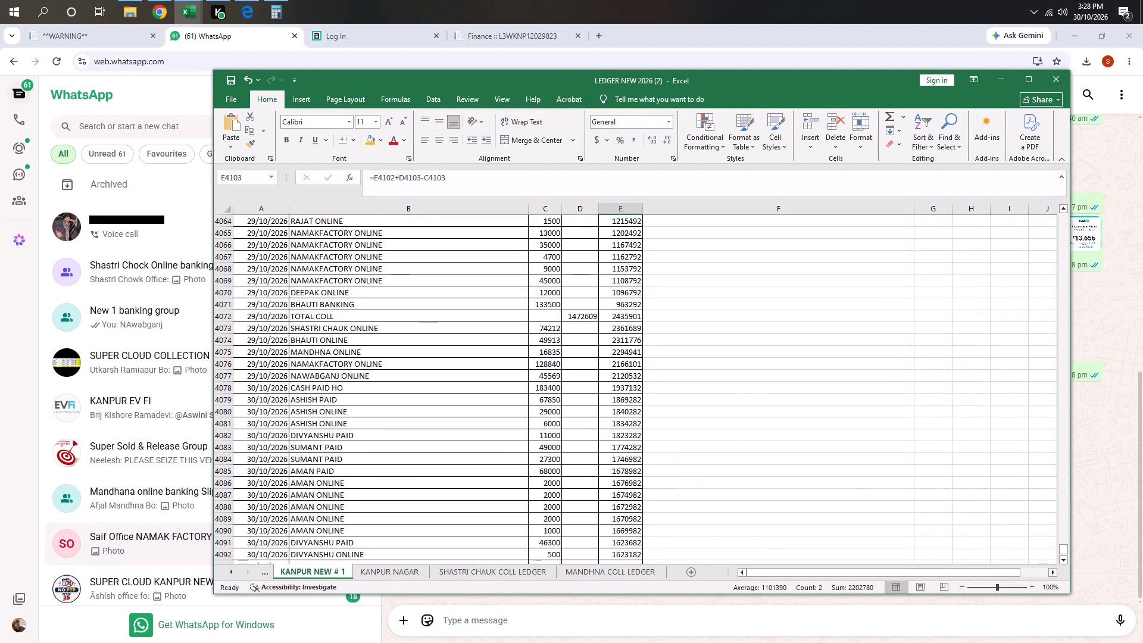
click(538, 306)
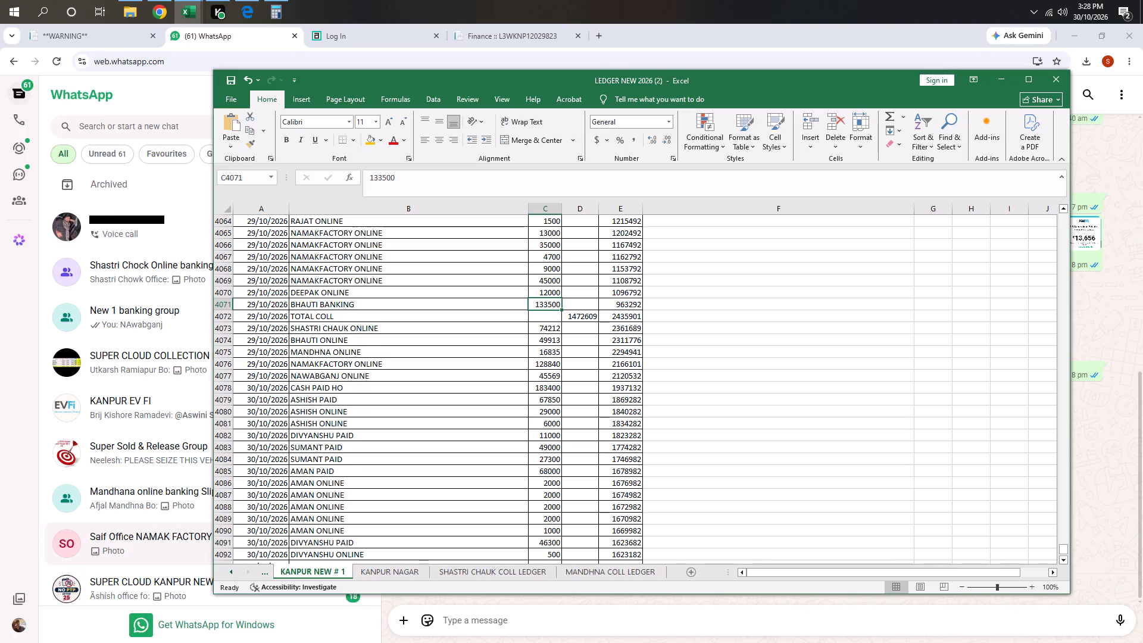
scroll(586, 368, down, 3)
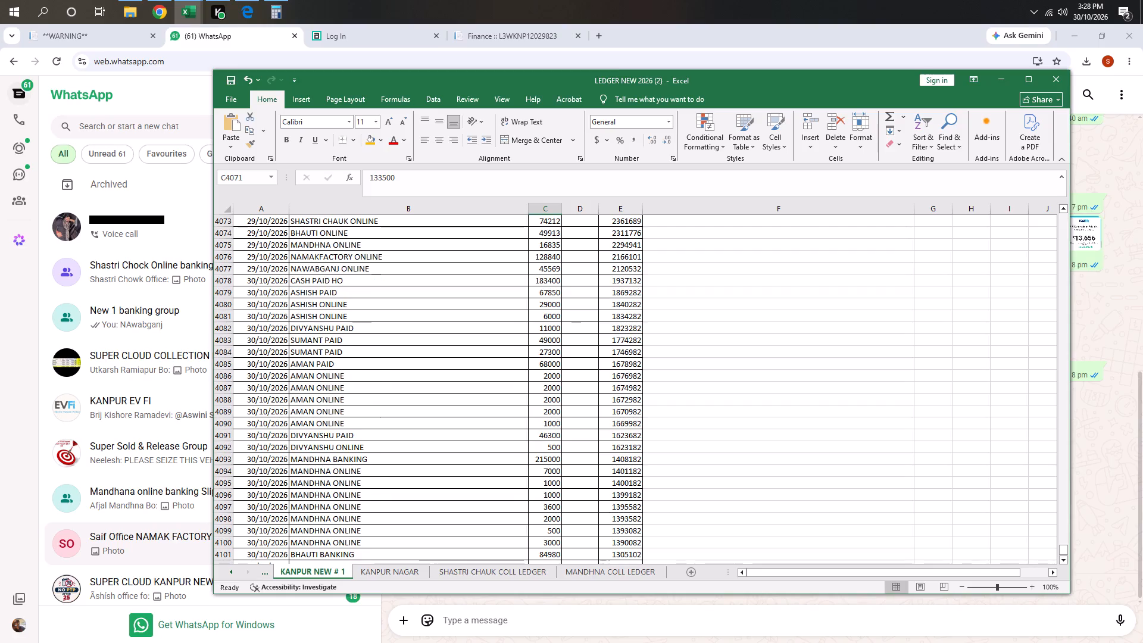
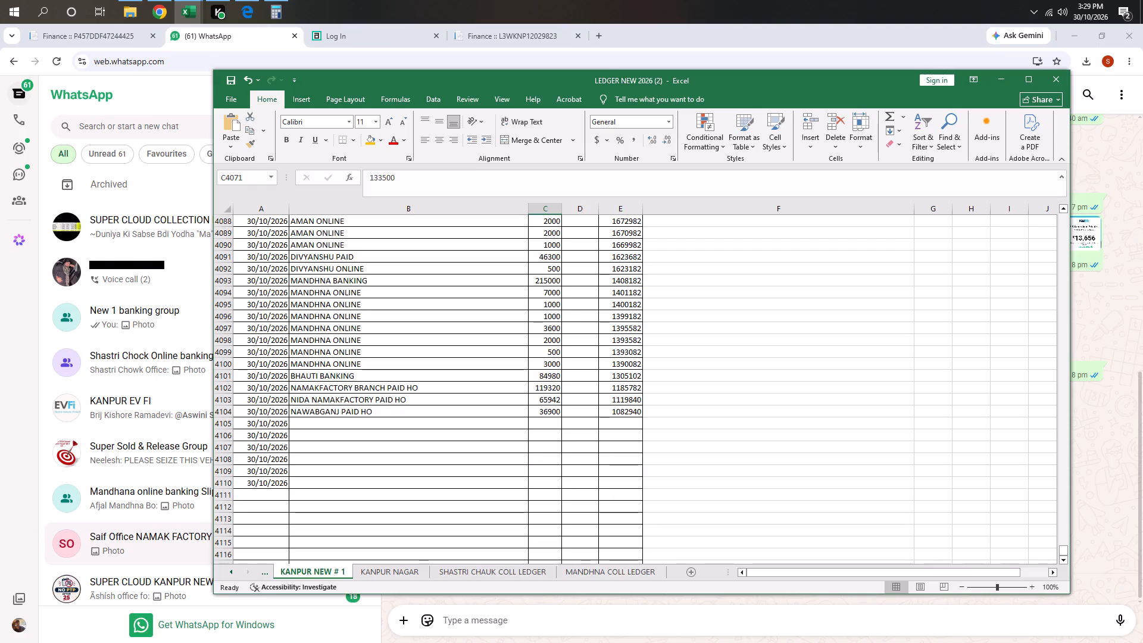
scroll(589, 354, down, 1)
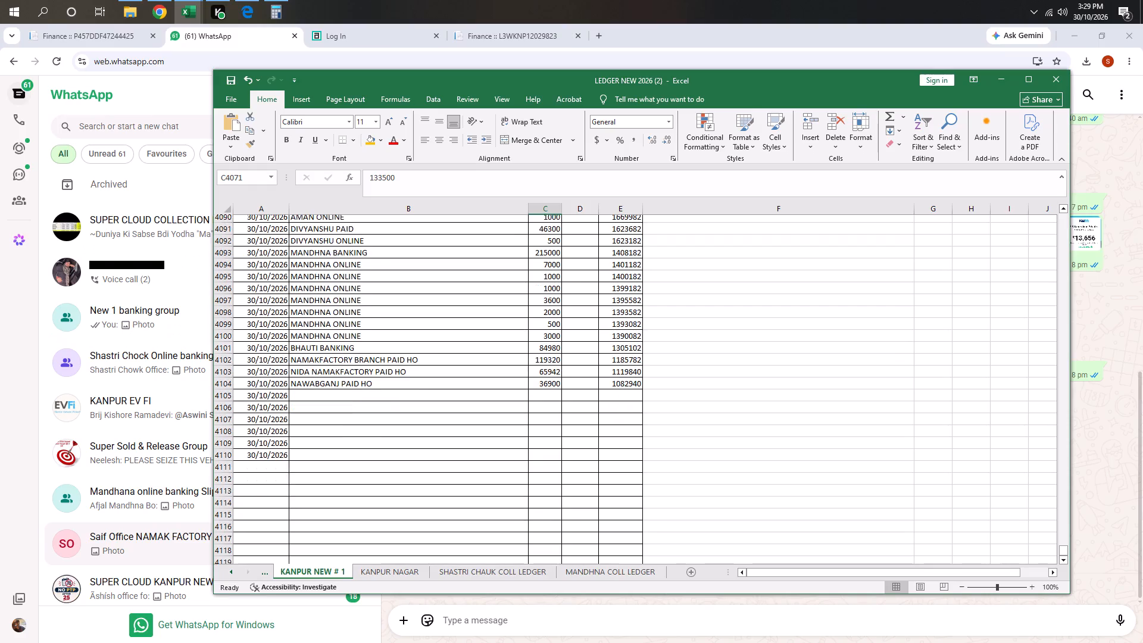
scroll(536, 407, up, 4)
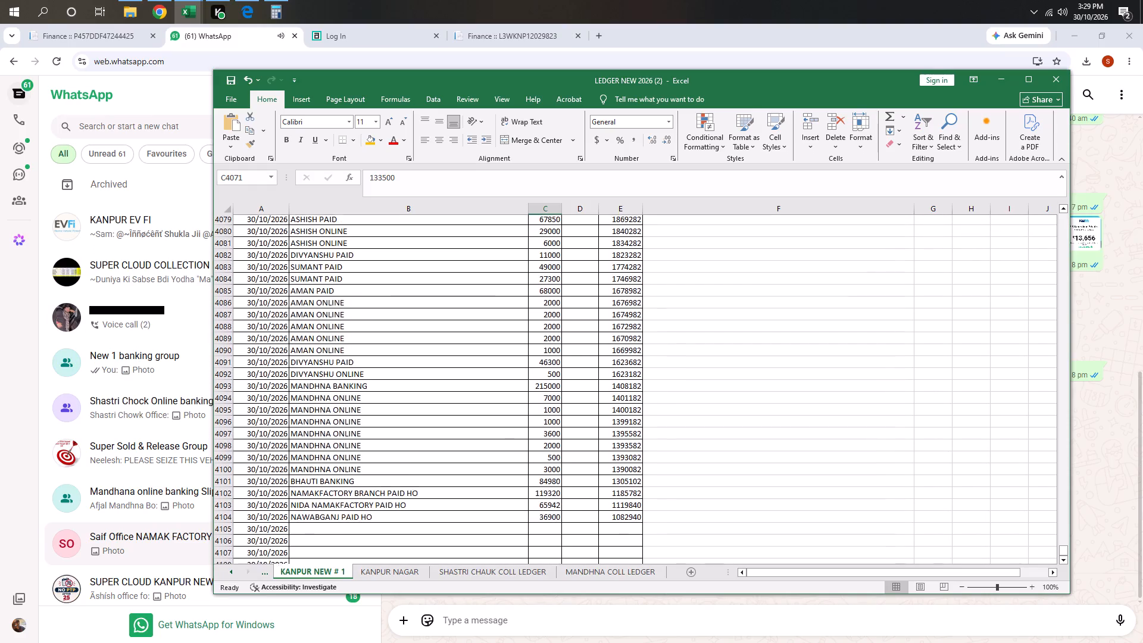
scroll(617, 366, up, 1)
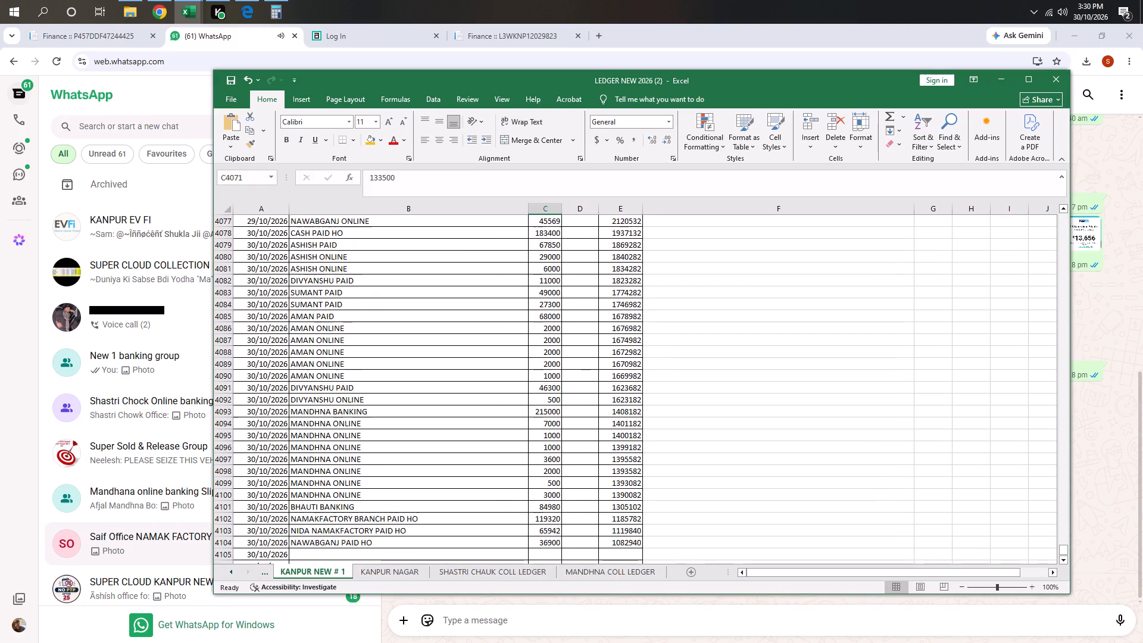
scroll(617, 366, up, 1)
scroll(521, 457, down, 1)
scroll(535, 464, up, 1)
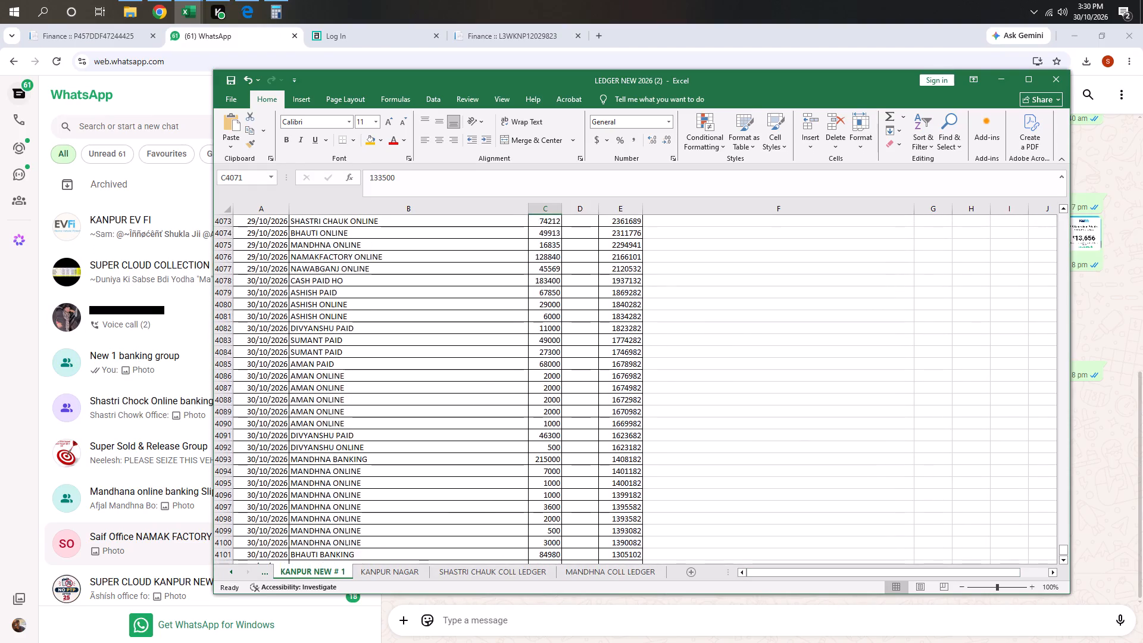
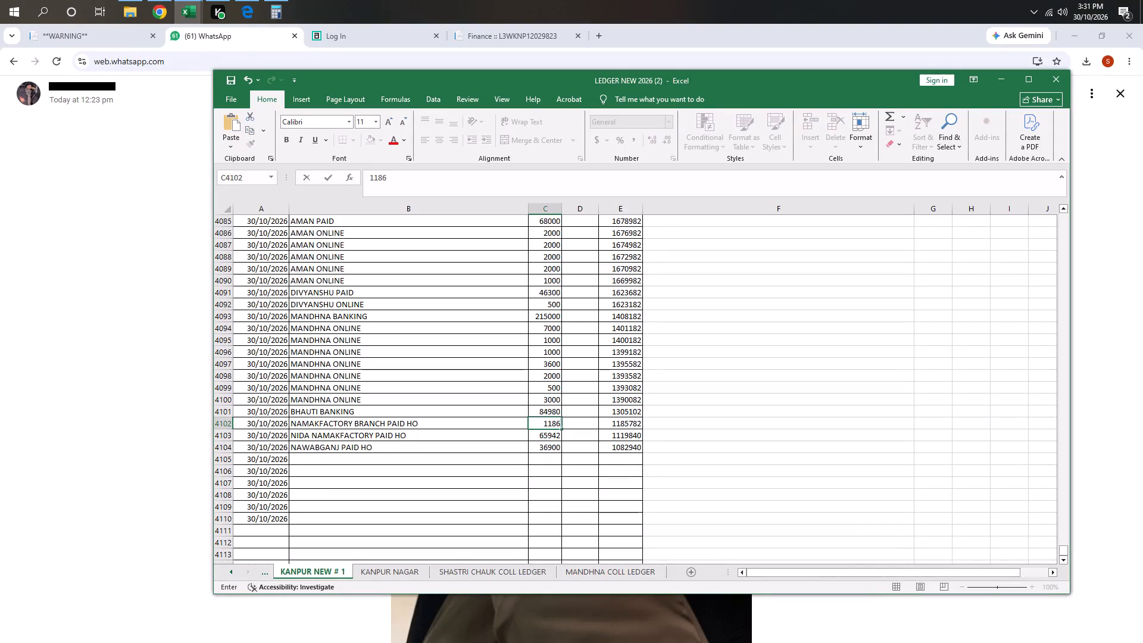
Set the NAMAKFACTORY BRANCH PAID HO amount dated 30/10/2026 to 118670.
text(0)
key(Return)
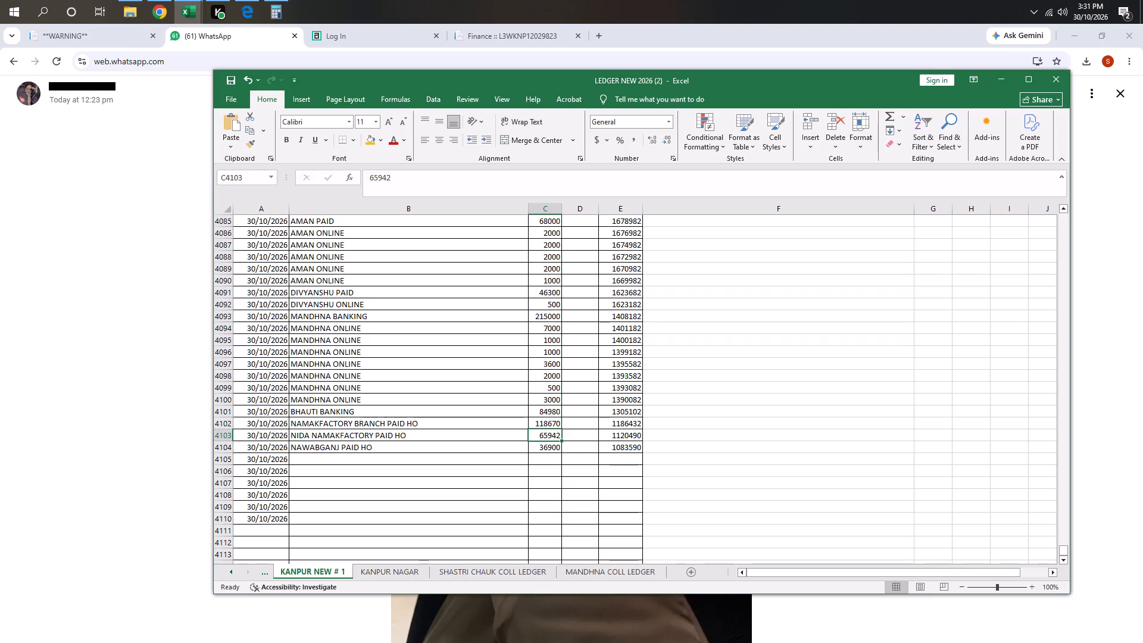
Review the 30/10/2026 entries in the KANPUR NEW # 1 ledger, checking the Mandhna Online and Ashish Online rows with their amounts.
scroll(543, 401, up, 2)
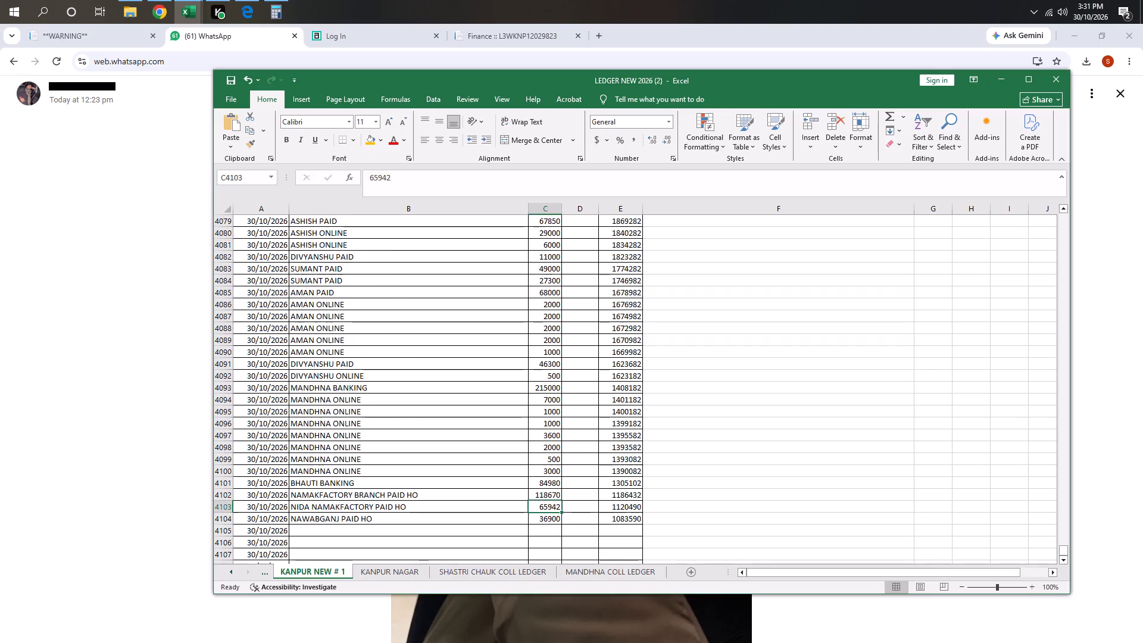
drag(546, 398, 541, 399)
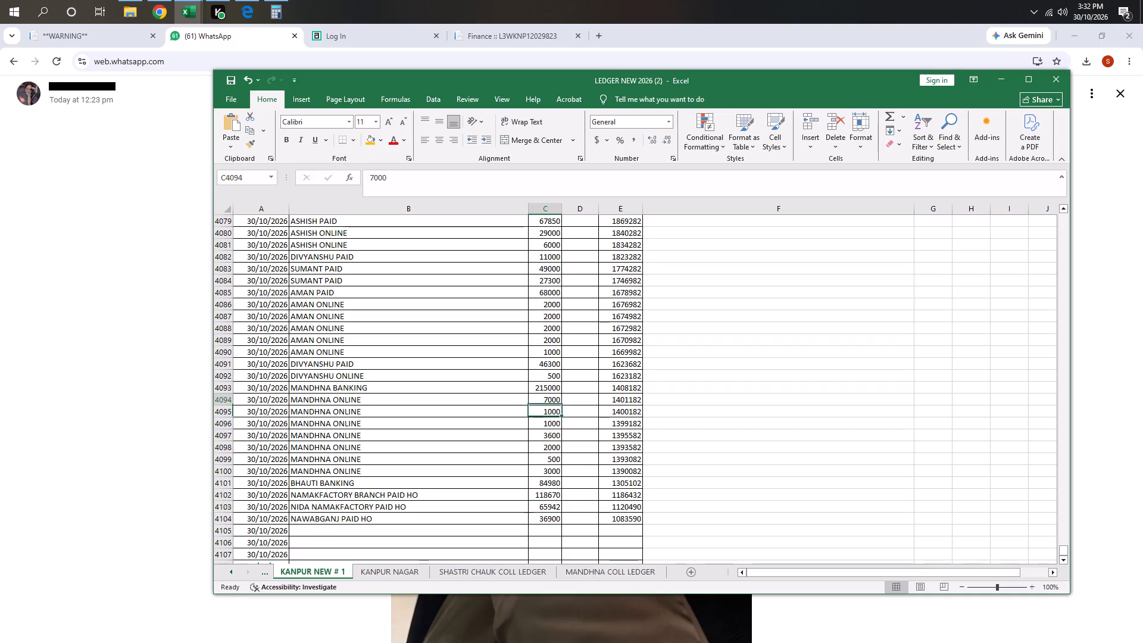
drag(541, 399, 493, 398)
scroll(530, 404, up, 4)
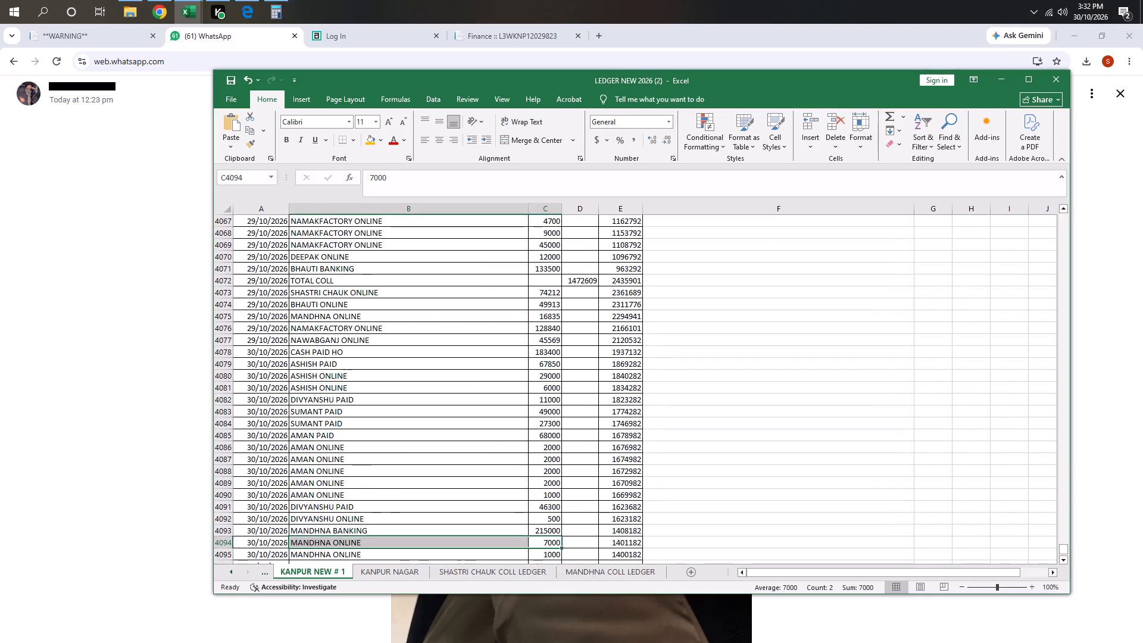
drag(548, 387, 457, 392)
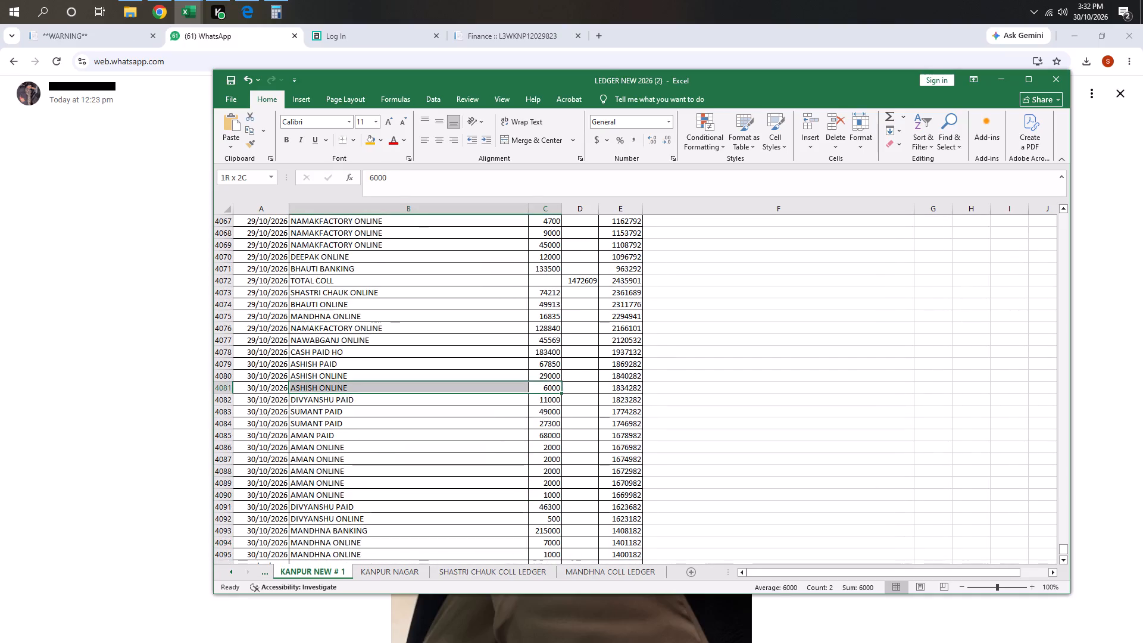
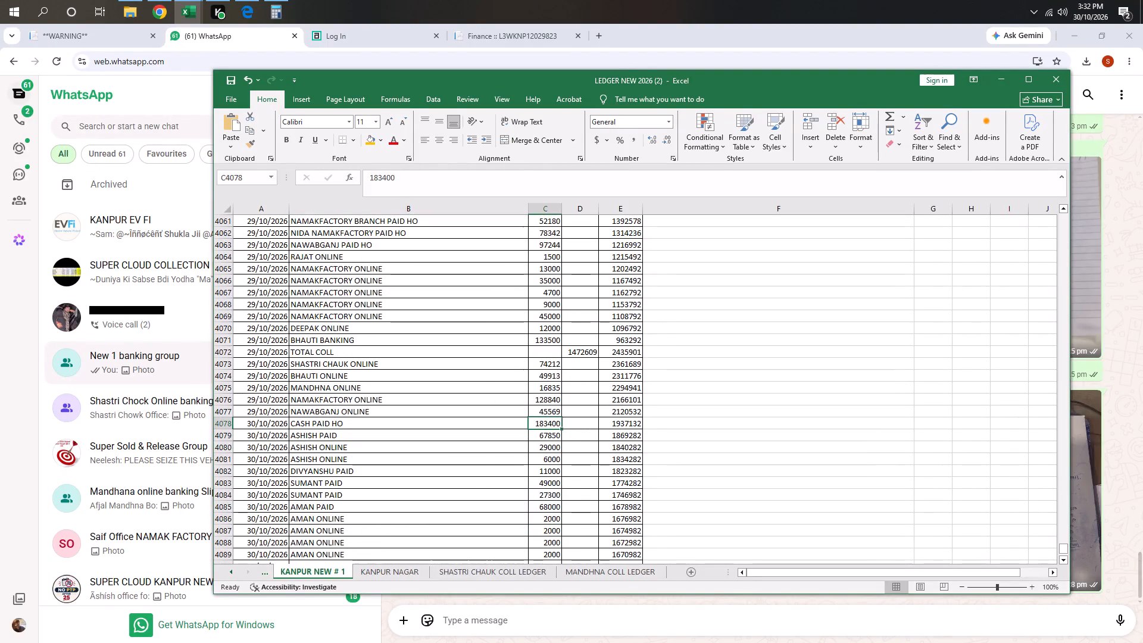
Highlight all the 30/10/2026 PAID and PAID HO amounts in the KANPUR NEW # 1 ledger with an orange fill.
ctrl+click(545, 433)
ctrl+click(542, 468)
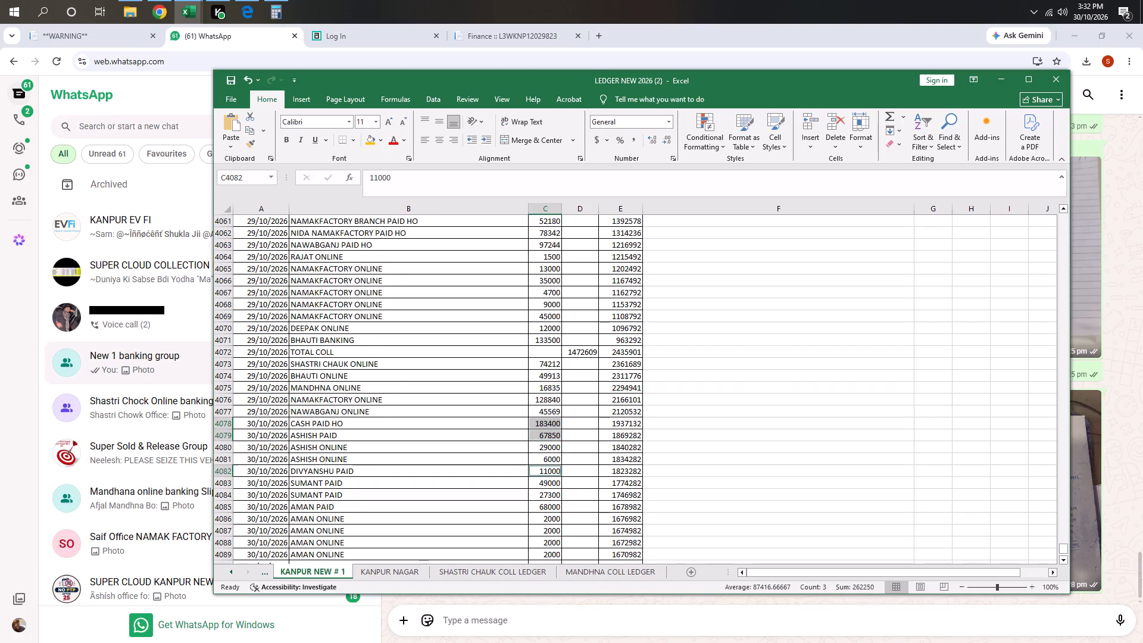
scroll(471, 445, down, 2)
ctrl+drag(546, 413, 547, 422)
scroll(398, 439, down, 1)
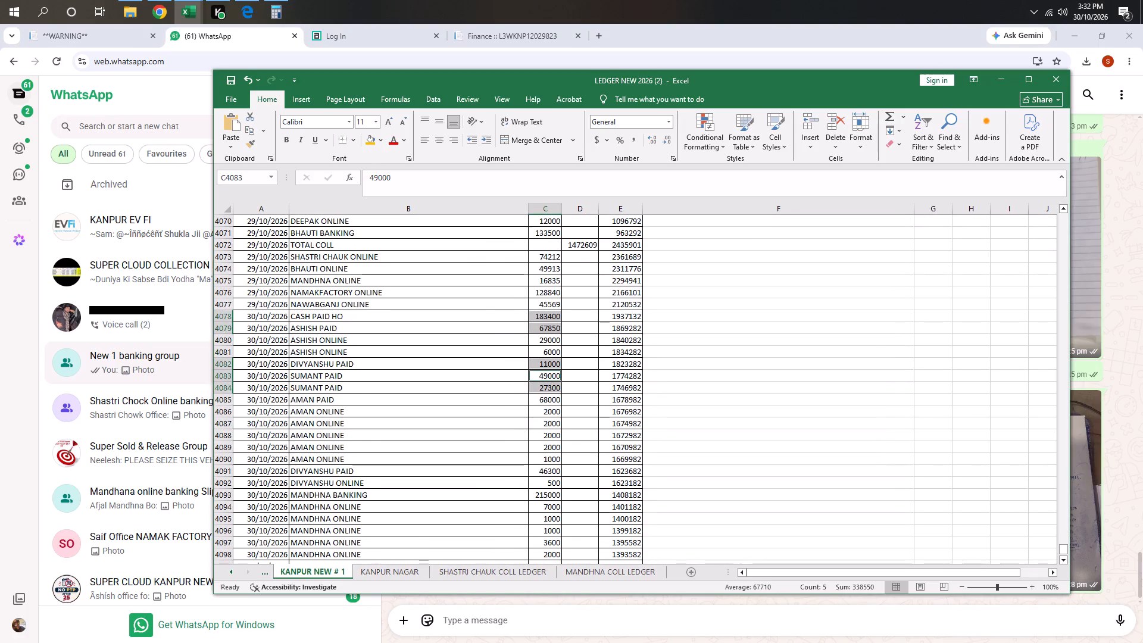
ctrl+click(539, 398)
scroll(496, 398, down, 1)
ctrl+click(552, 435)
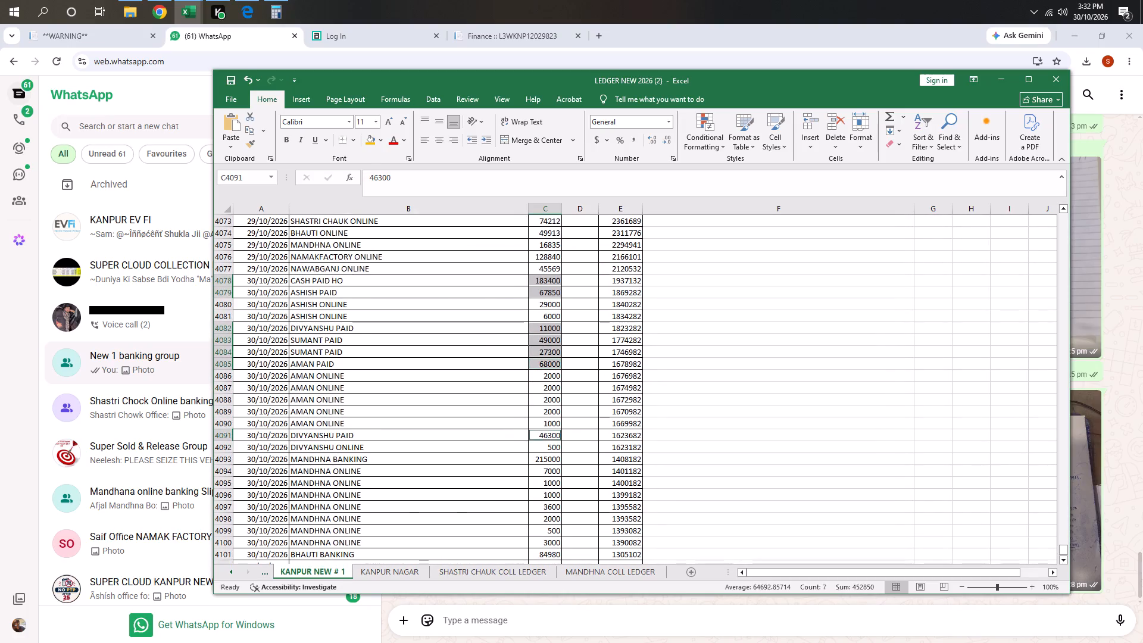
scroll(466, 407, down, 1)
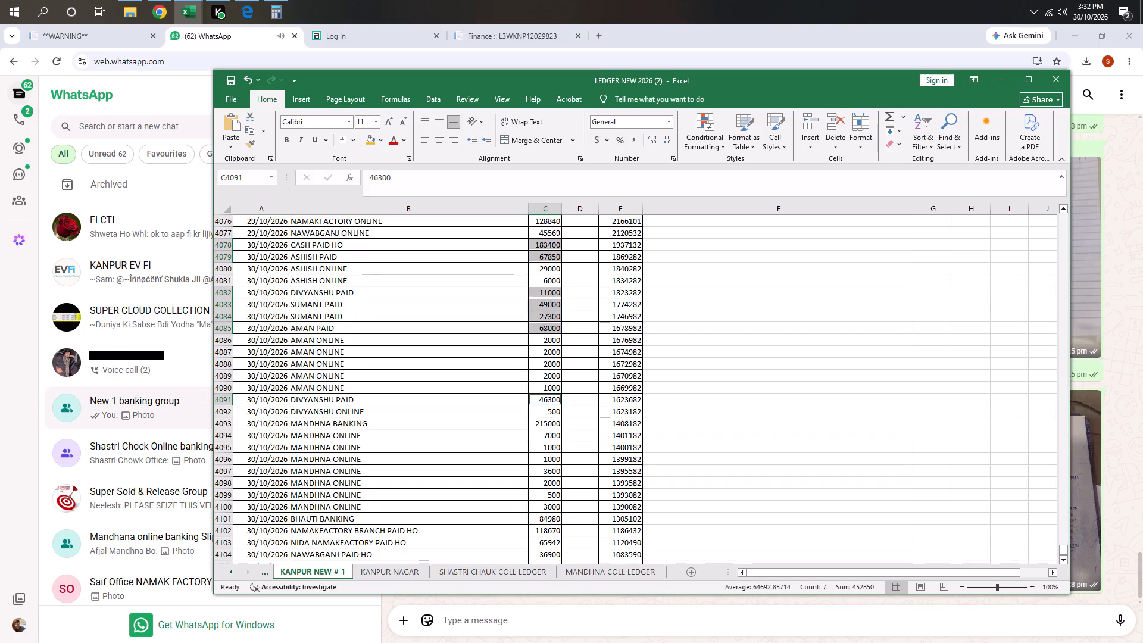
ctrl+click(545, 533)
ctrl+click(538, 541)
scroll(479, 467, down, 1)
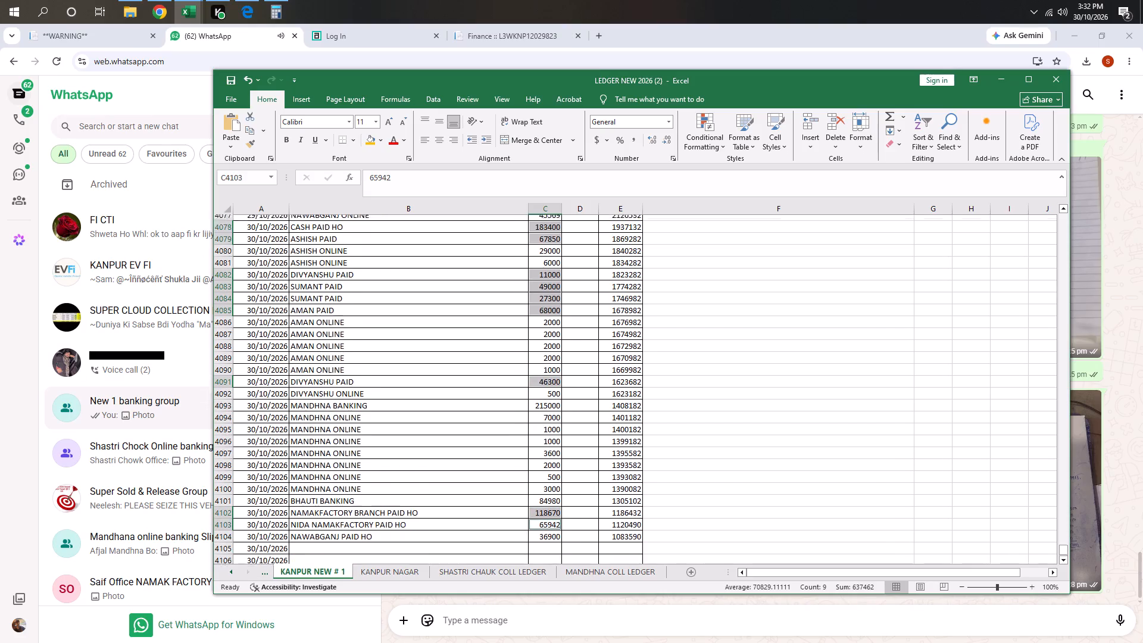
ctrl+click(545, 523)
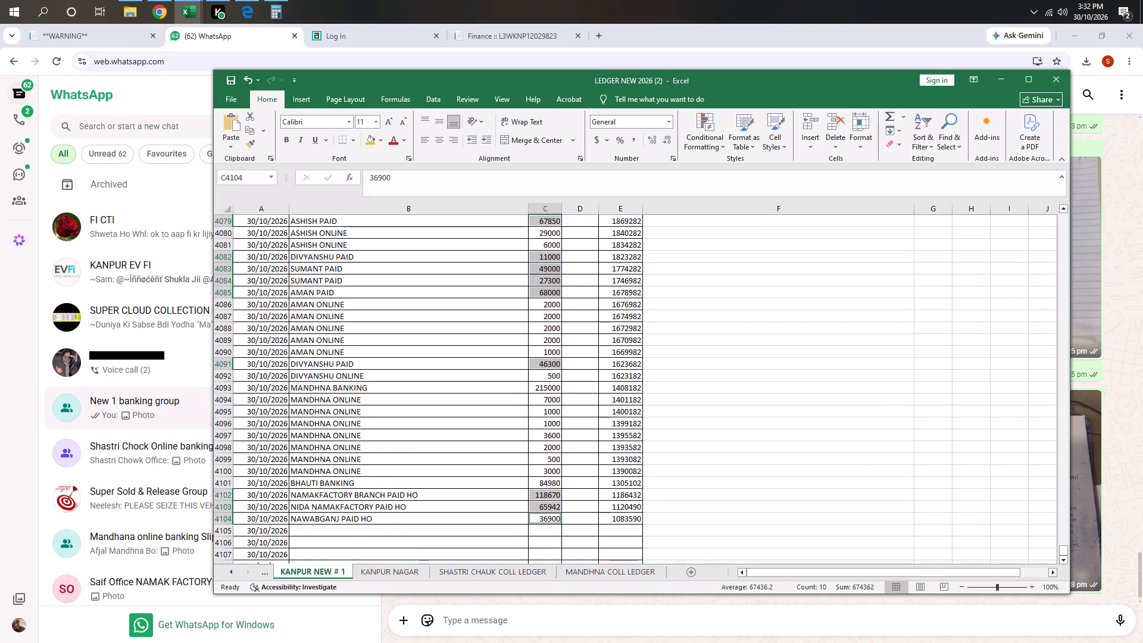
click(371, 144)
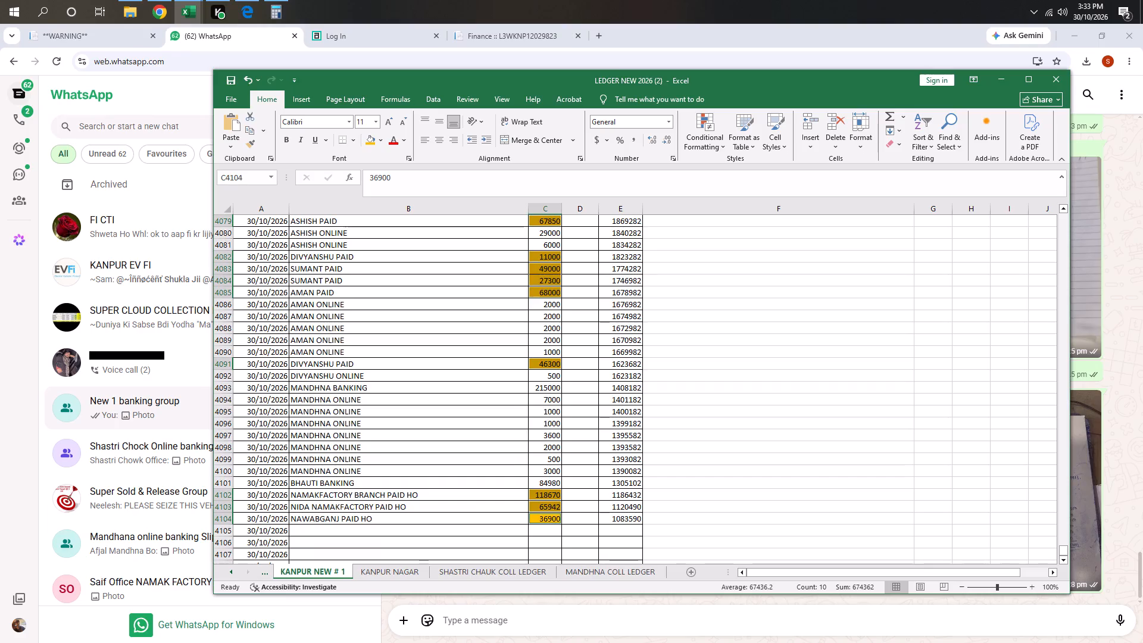
Fill the 30/10/2026 CASH PAID HO, SUMANT, AMAN, 46300 DIVYANSHU, NAMAKFACTORY BRANCH, NIDA NAMAKFACTORY and NAWABGANJ paid amounts with light red.
scroll(521, 476, up, 4)
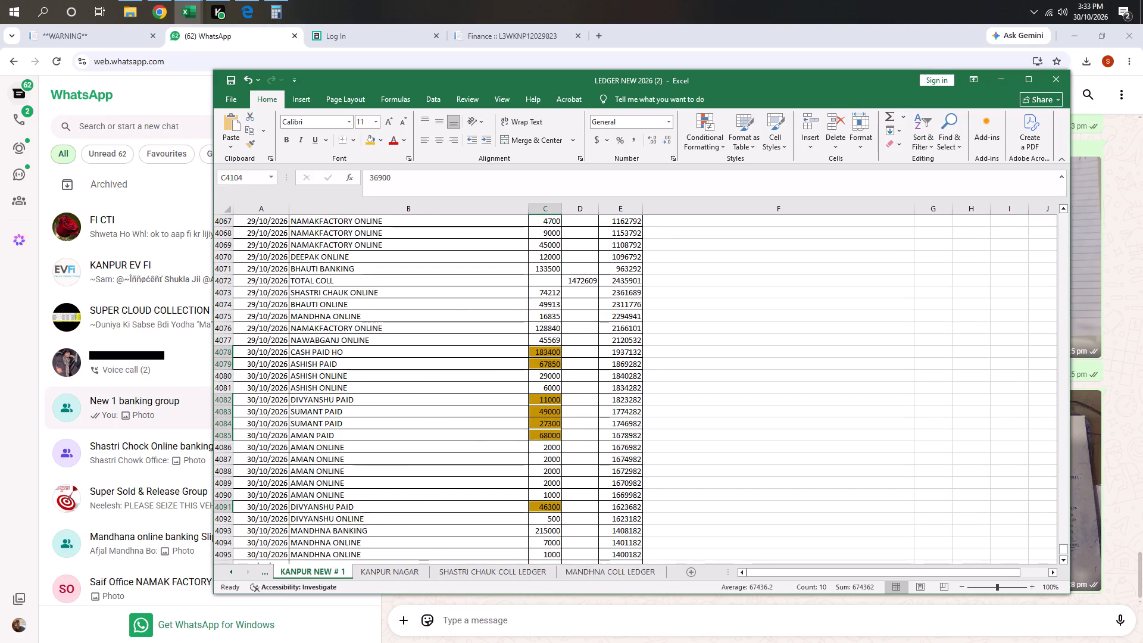
scroll(545, 394, down, 9)
scroll(532, 401, up, 4)
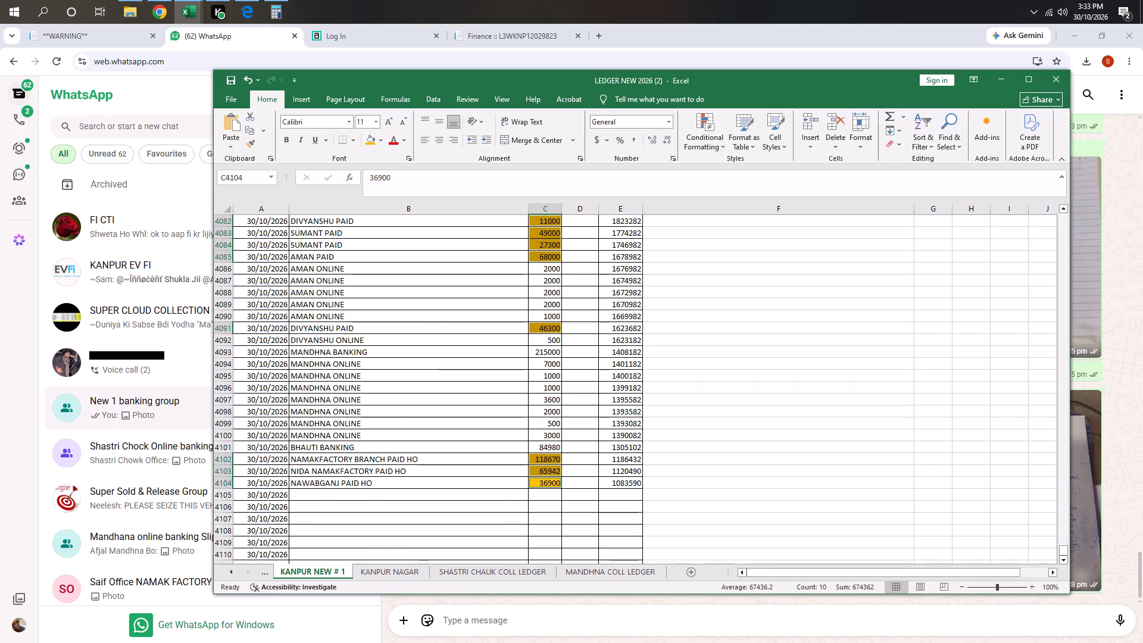
scroll(530, 356, up, 2)
scroll(534, 329, down, 1)
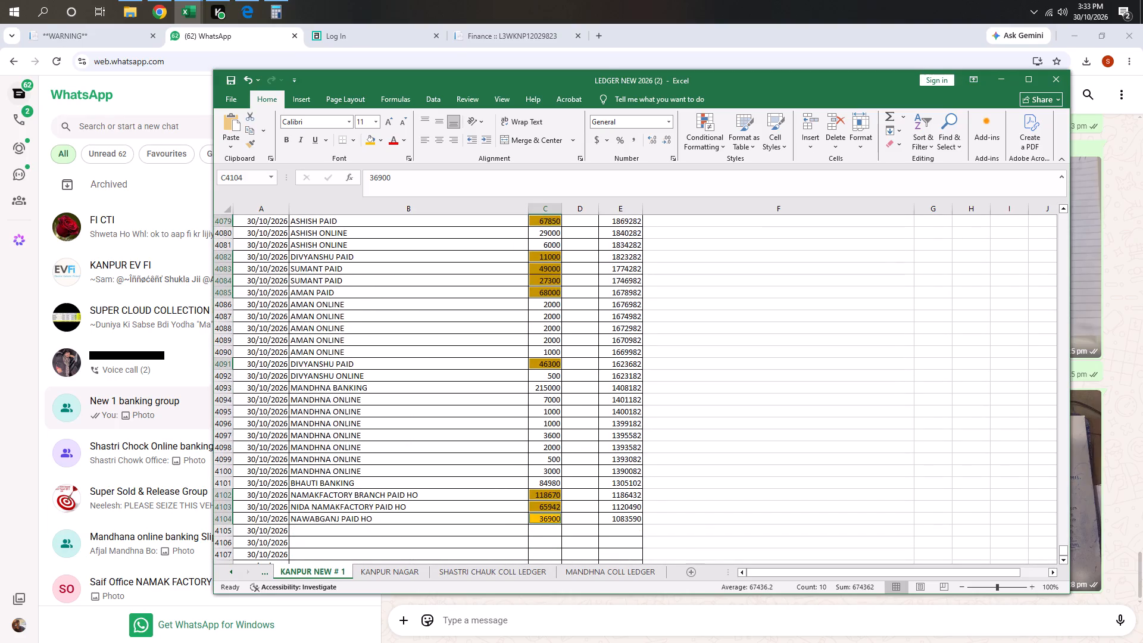
click(544, 520)
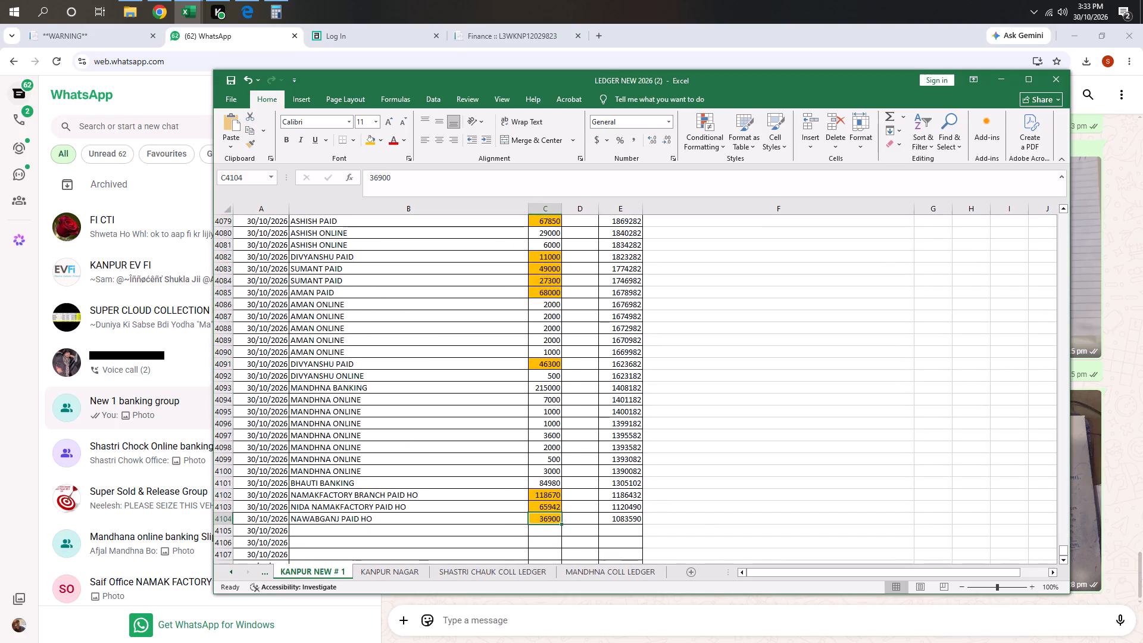
ctrl+click(545, 497)
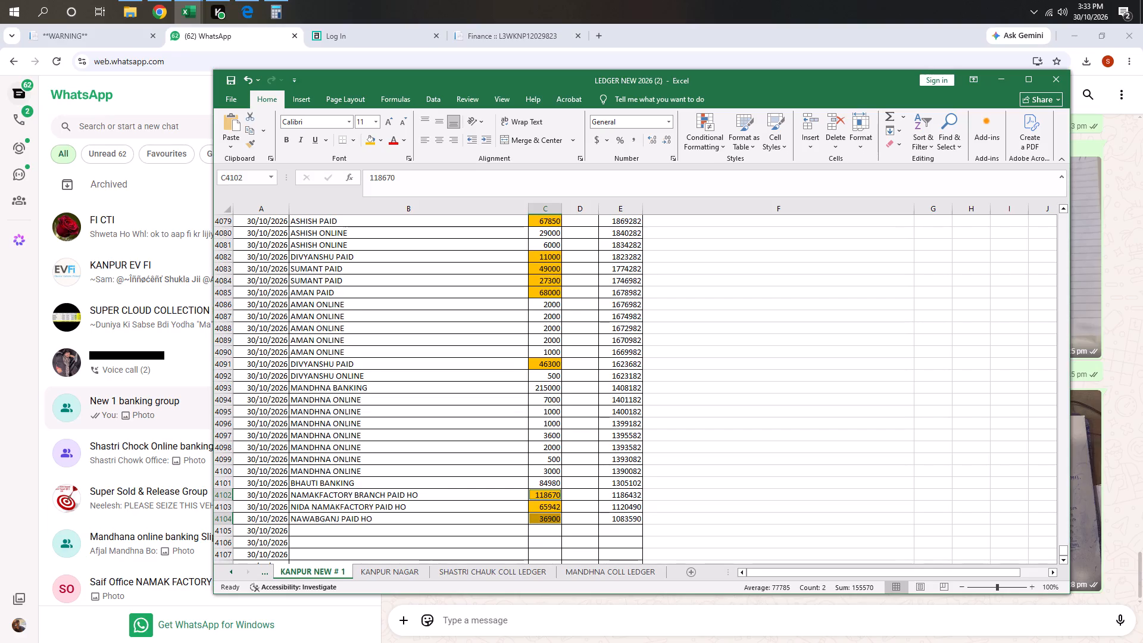
ctrl+click(546, 509)
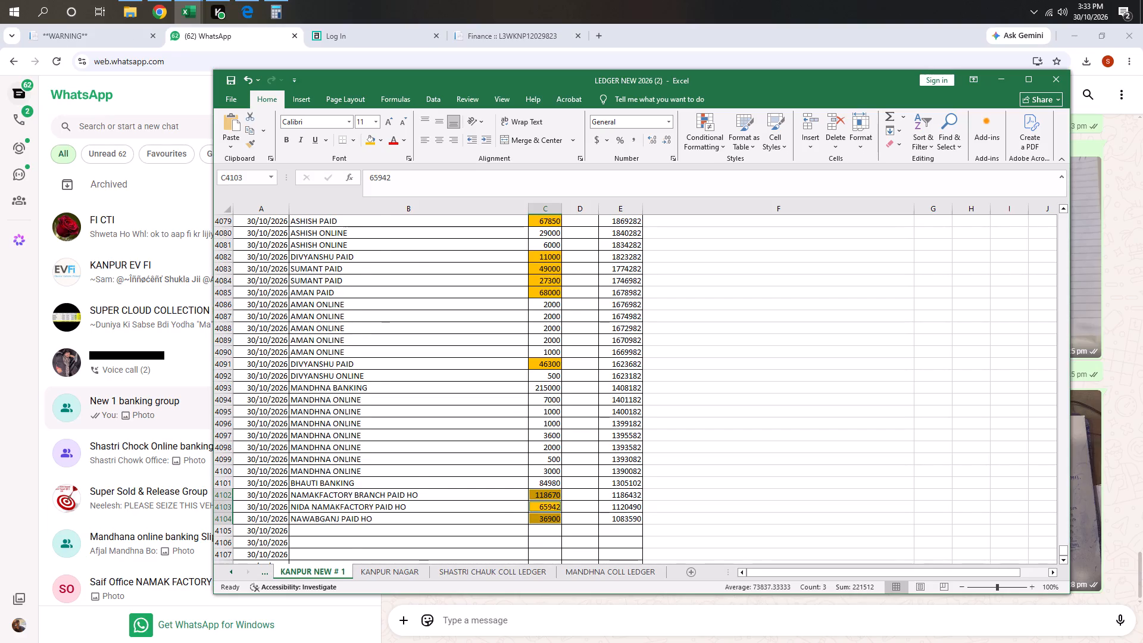
scroll(509, 332, up, 4)
ctrl+click(542, 350)
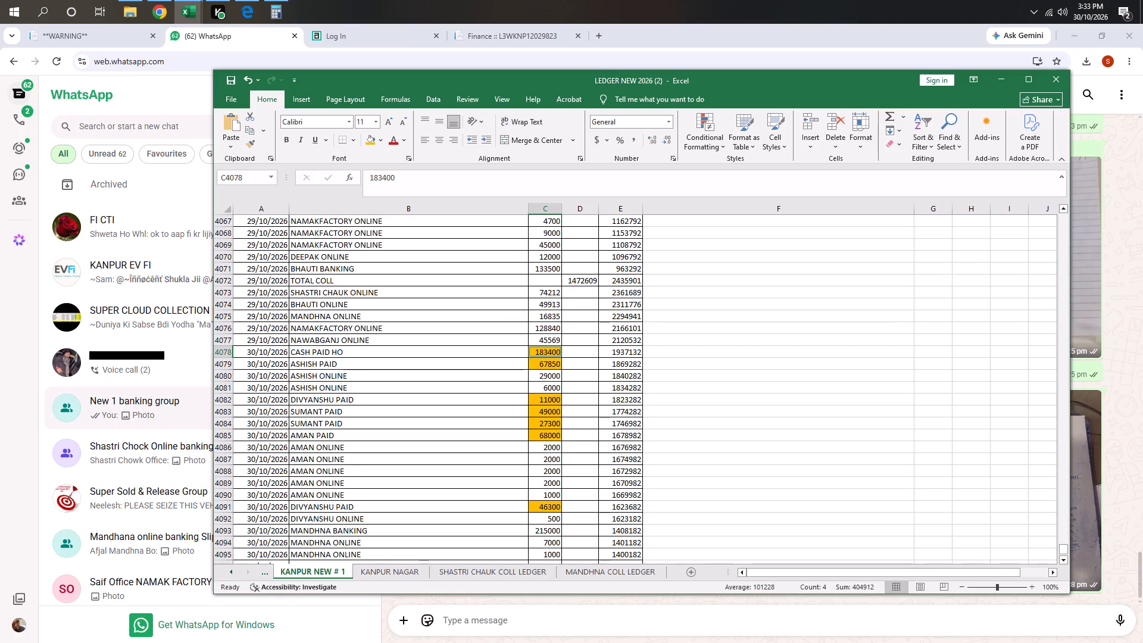
scroll(521, 372, down, 1)
ctrl+click(546, 469)
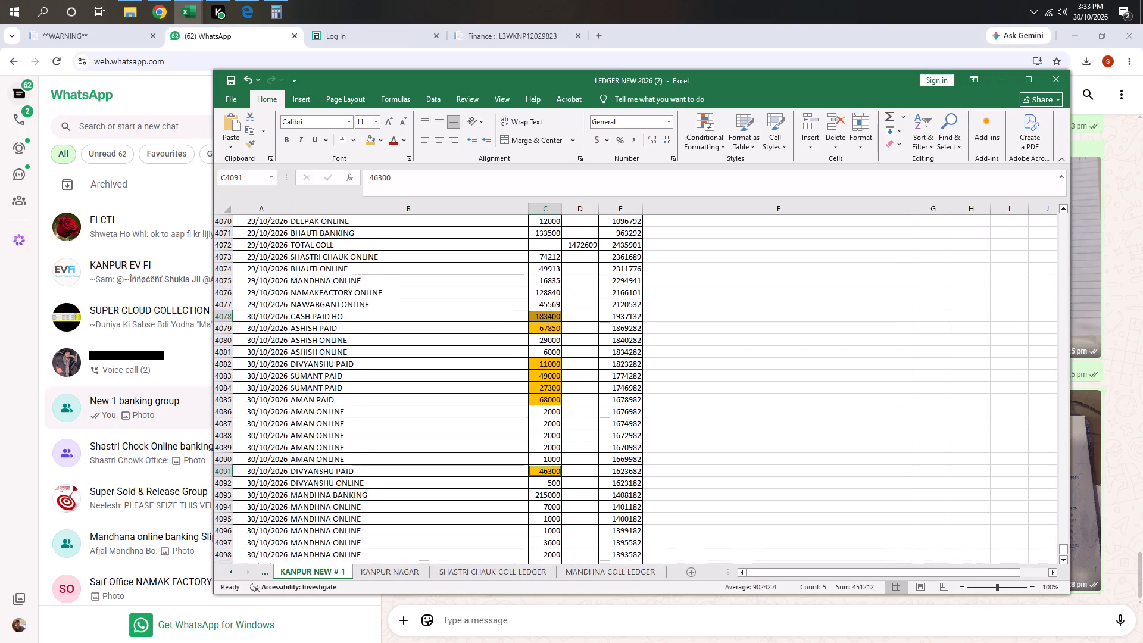
scroll(460, 376, down, 1)
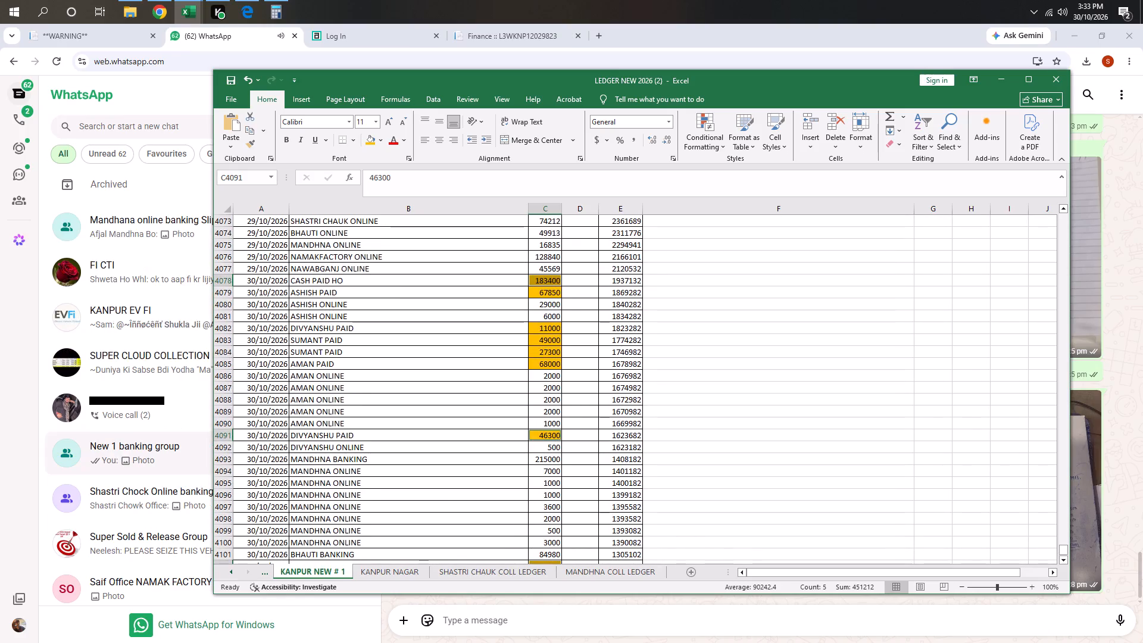
ctrl+click(539, 365)
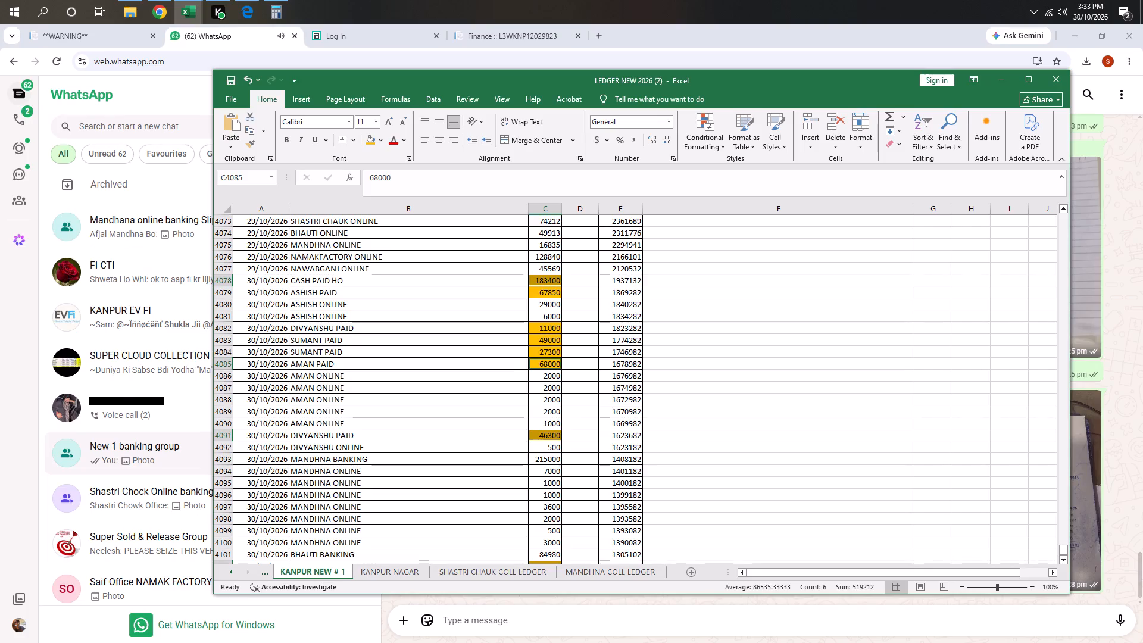
ctrl+click(539, 353)
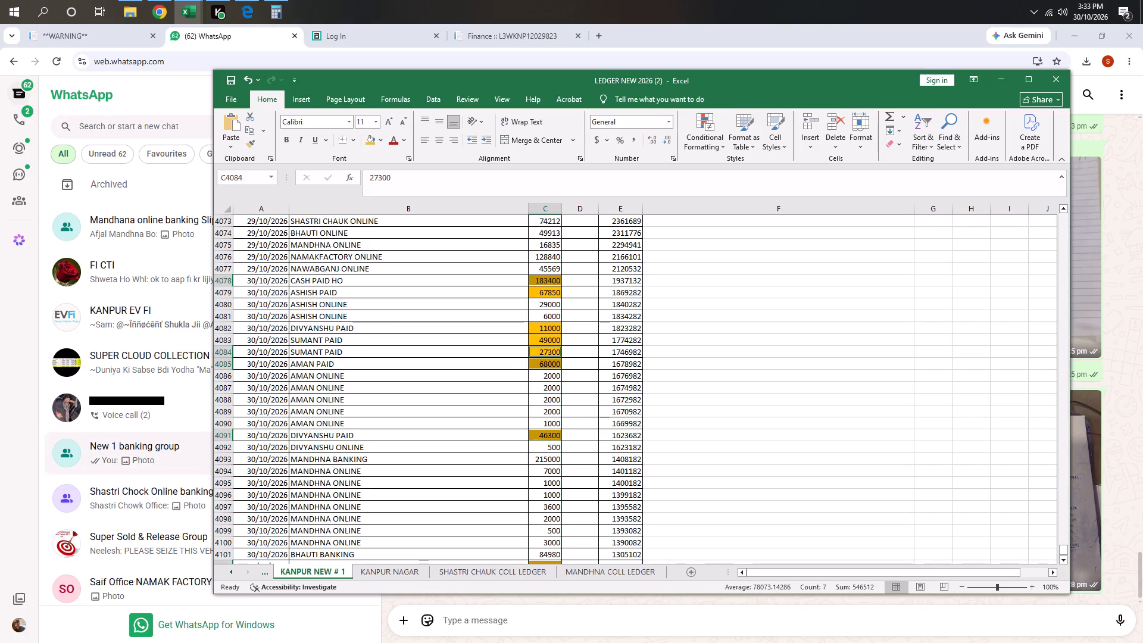
ctrl+click(537, 341)
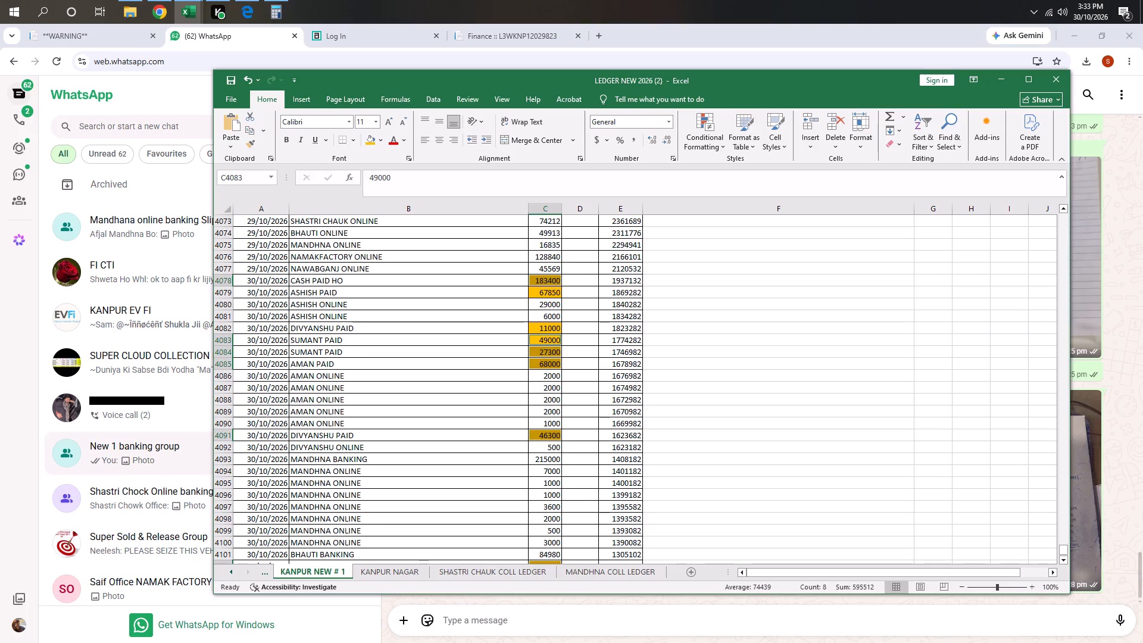
scroll(524, 329, down, 4)
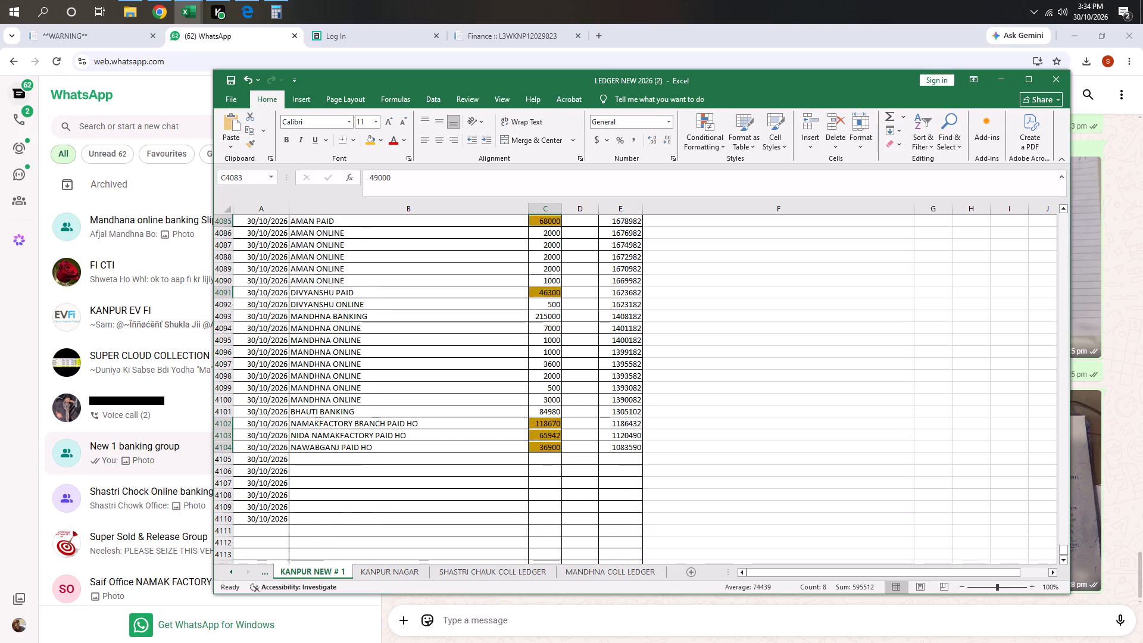
scroll(526, 329, up, 3)
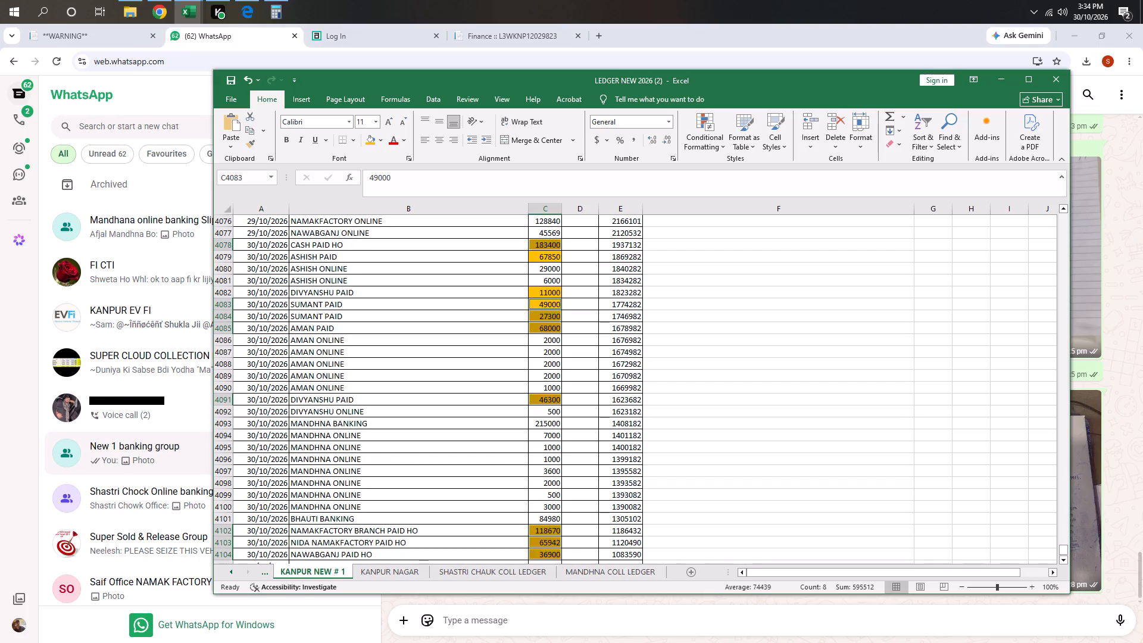
click(370, 141)
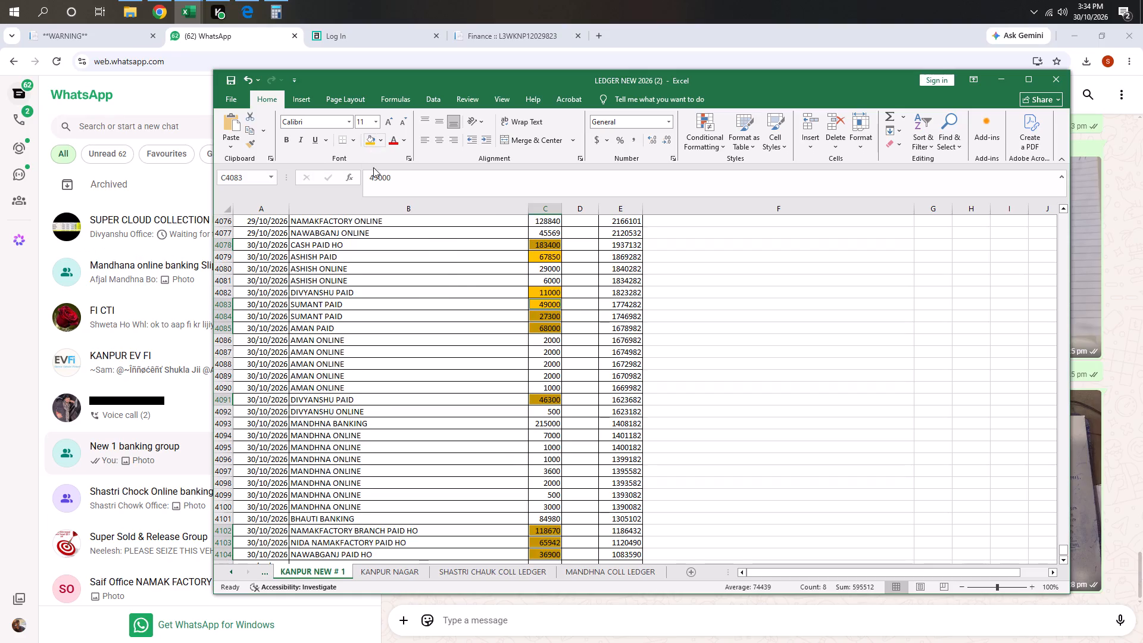
click(380, 138)
click(457, 241)
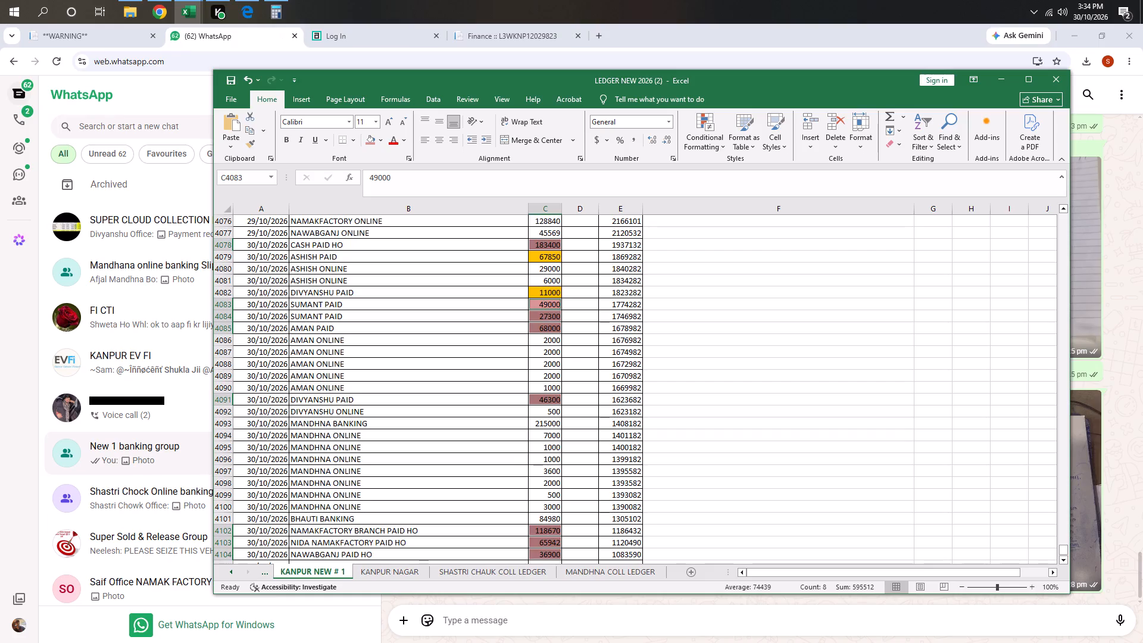
Apply the same light red fill to the 11000 DIVYANSHU PAID and 67850 ASHISH PAID amounts dated 30/10/2026.
ctrl+click(545, 292)
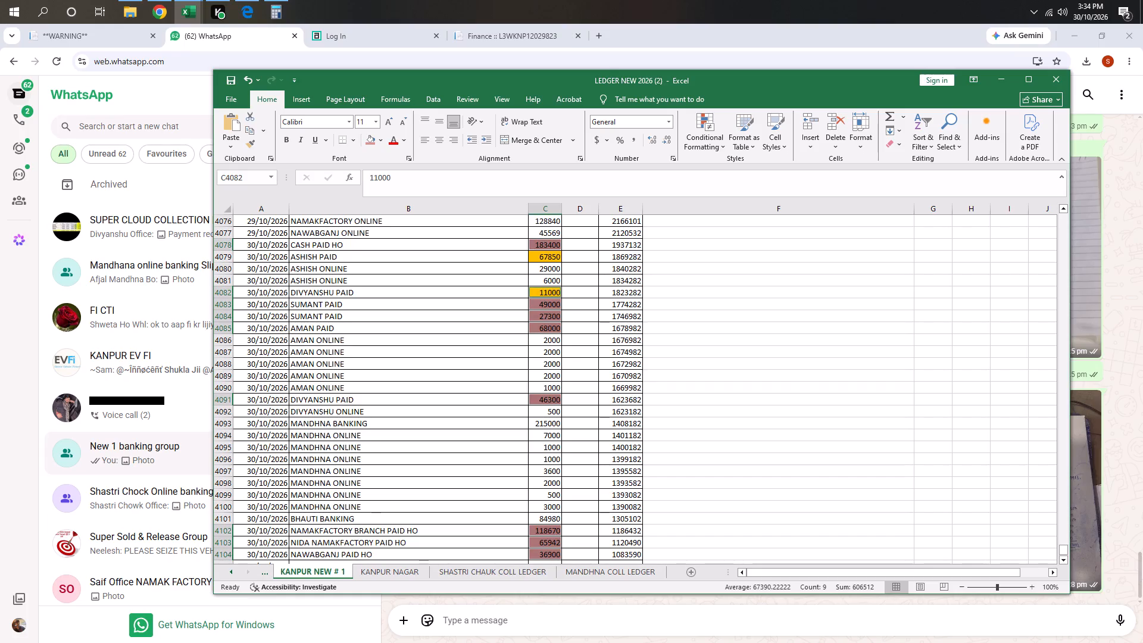
scroll(530, 289, down, 2)
scroll(530, 290, up, 3)
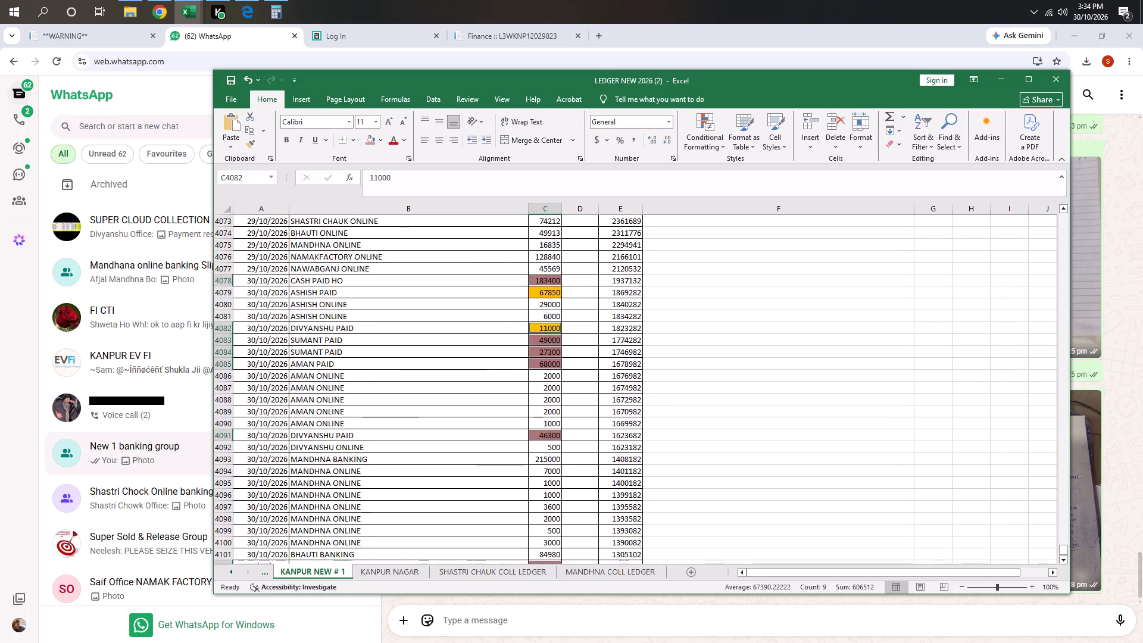
scroll(536, 407, down, 3)
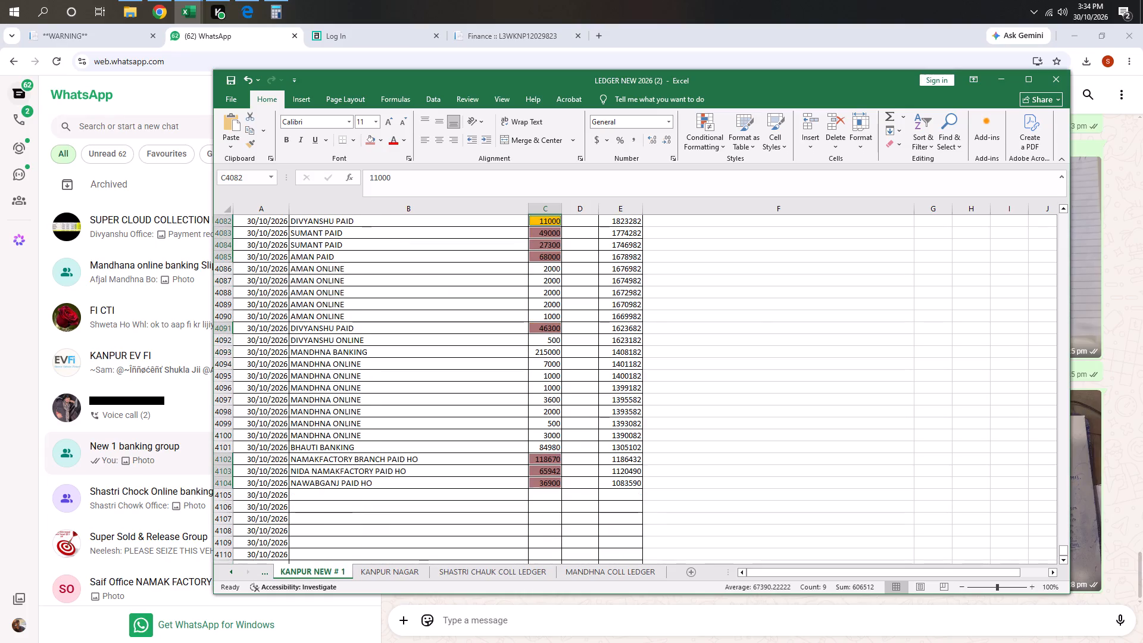
scroll(516, 389, up, 2)
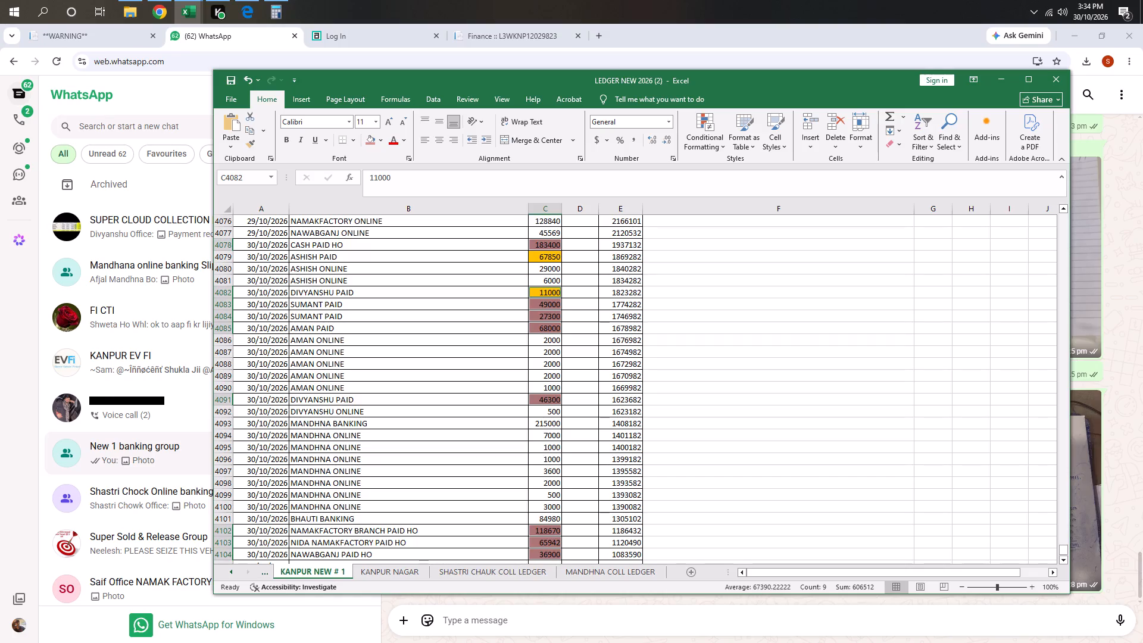
ctrl+click(545, 256)
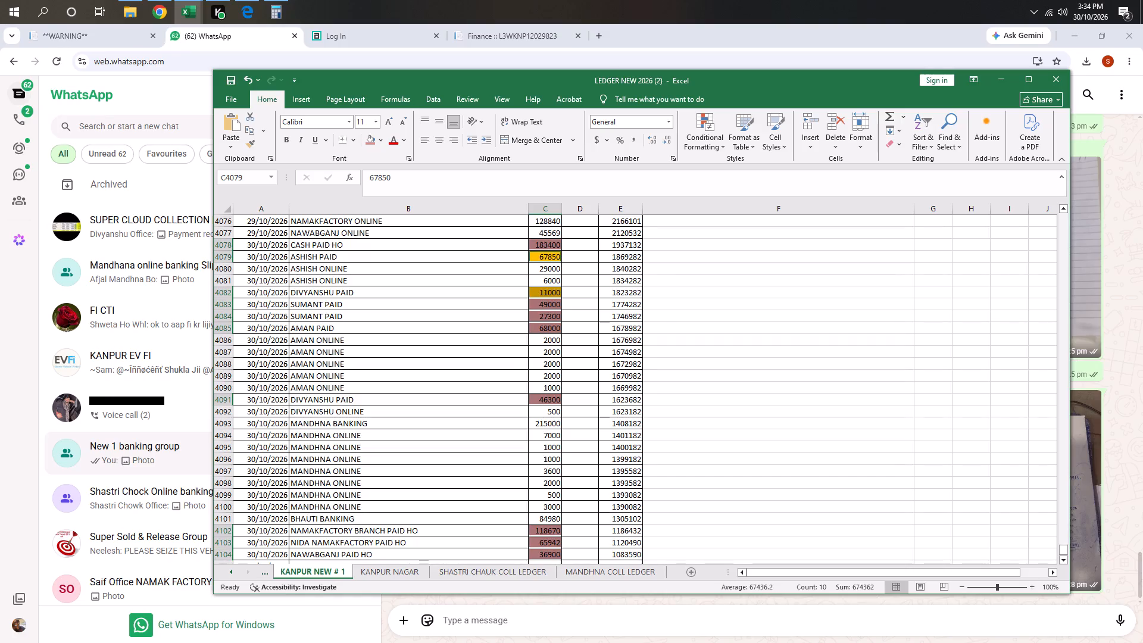
click(372, 143)
click(464, 385)
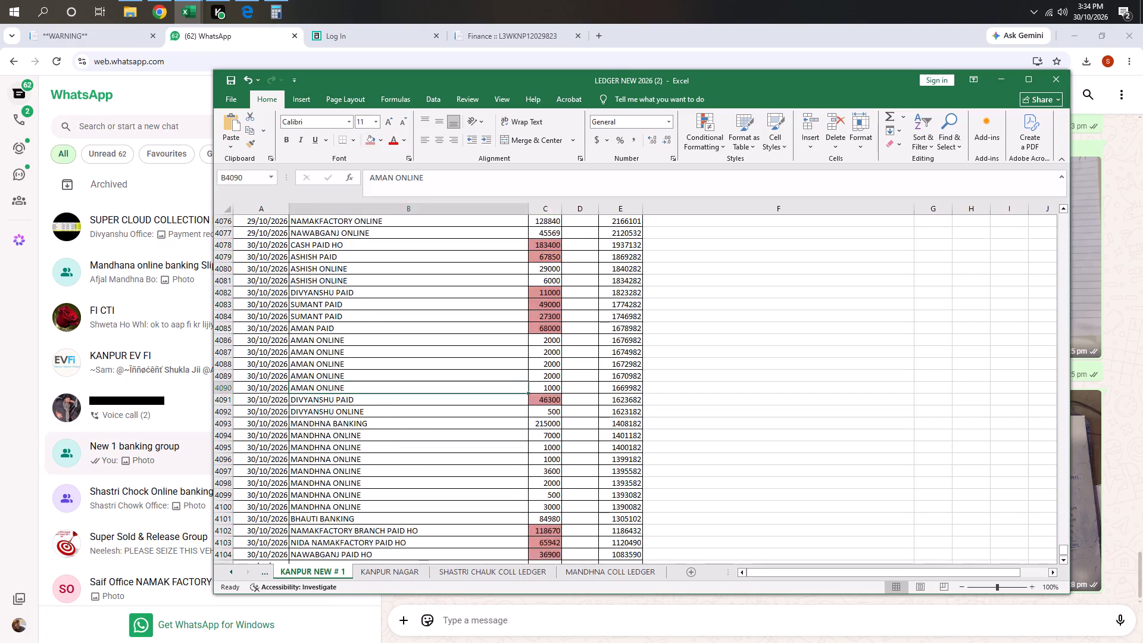
Fill the 29/10/2026 ONLINE amounts below TOTAL COLL and all 30/10/2026 ASHISH, AMAN, DIVYANSHU and MANDHNA ONLINE amounts with yellow.
scroll(464, 385, down, 4)
scroll(483, 394, up, 8)
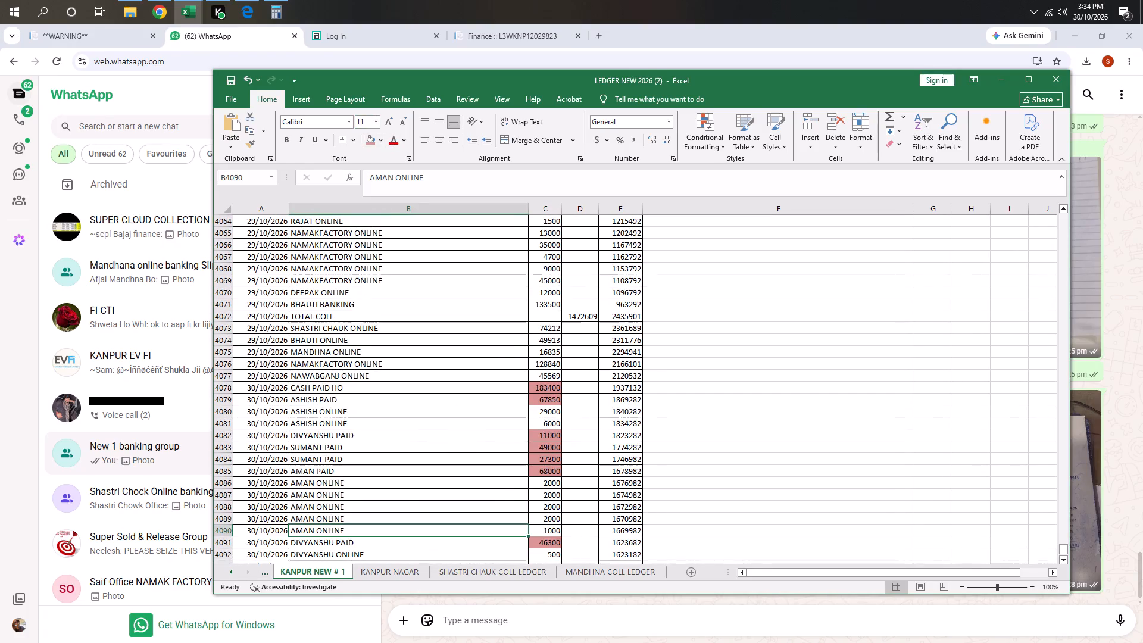
drag(548, 333, 537, 379)
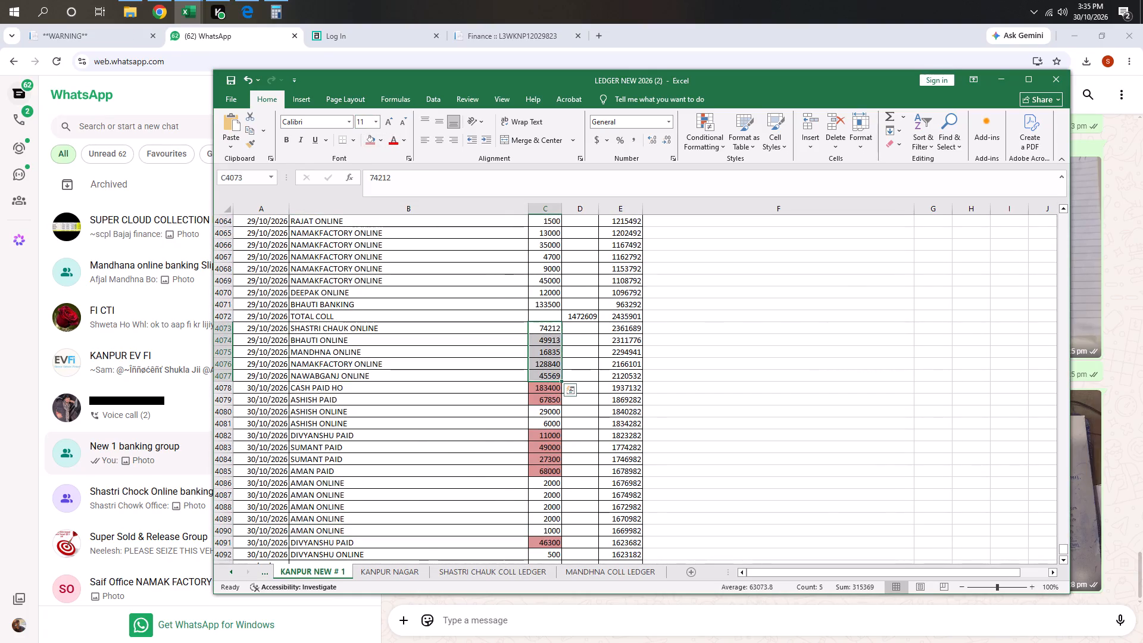
ctrl+drag(539, 414, 537, 429)
scroll(449, 379, down, 2)
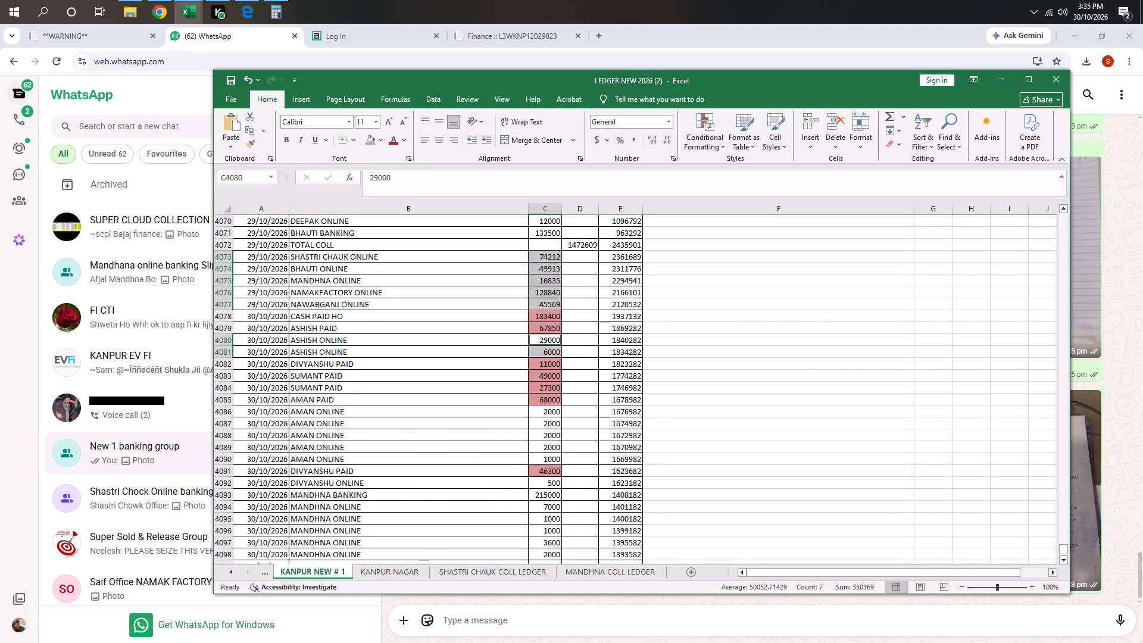
ctrl+drag(545, 413, 537, 458)
scroll(459, 355, down, 3)
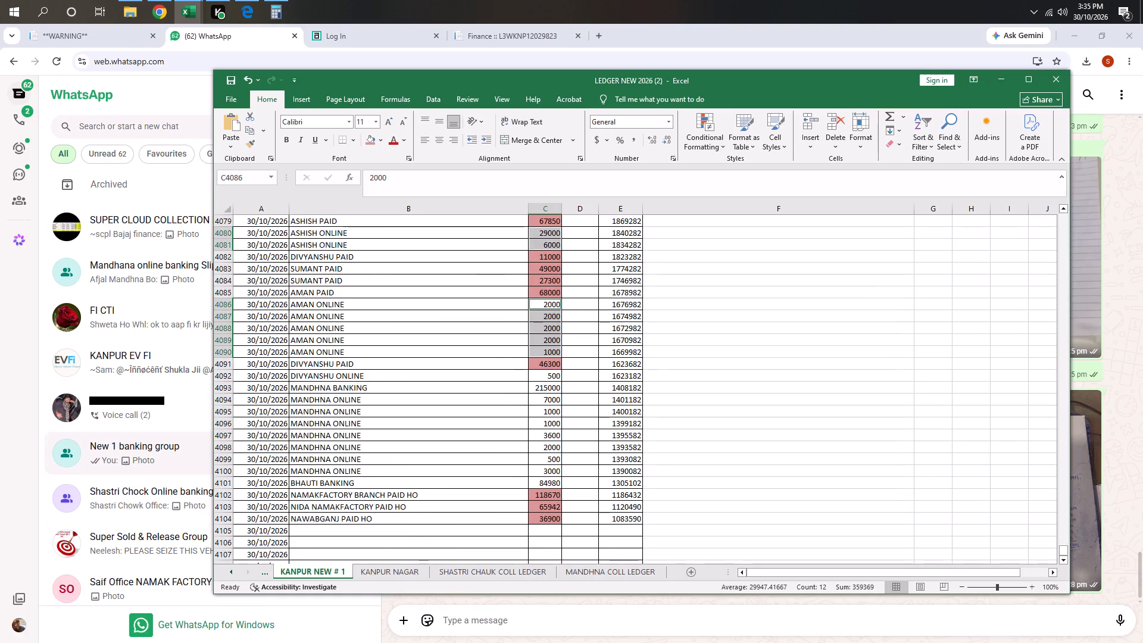
ctrl+click(545, 376)
scroll(462, 377, down, 1)
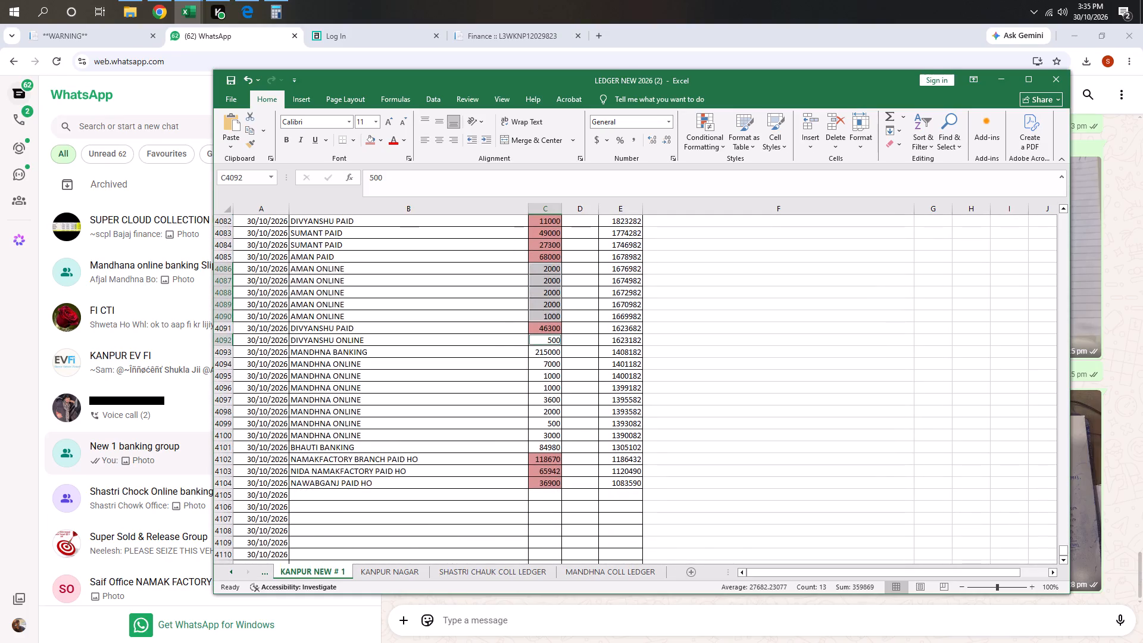
ctrl+drag(543, 366, 541, 433)
scroll(494, 445, down, 1)
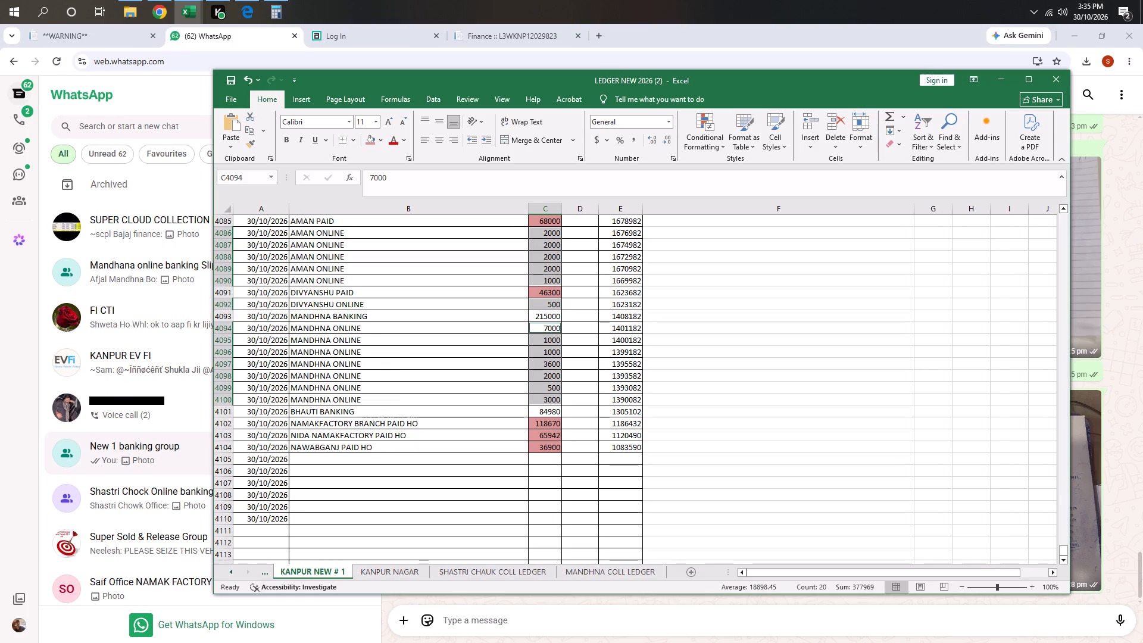
click(382, 141)
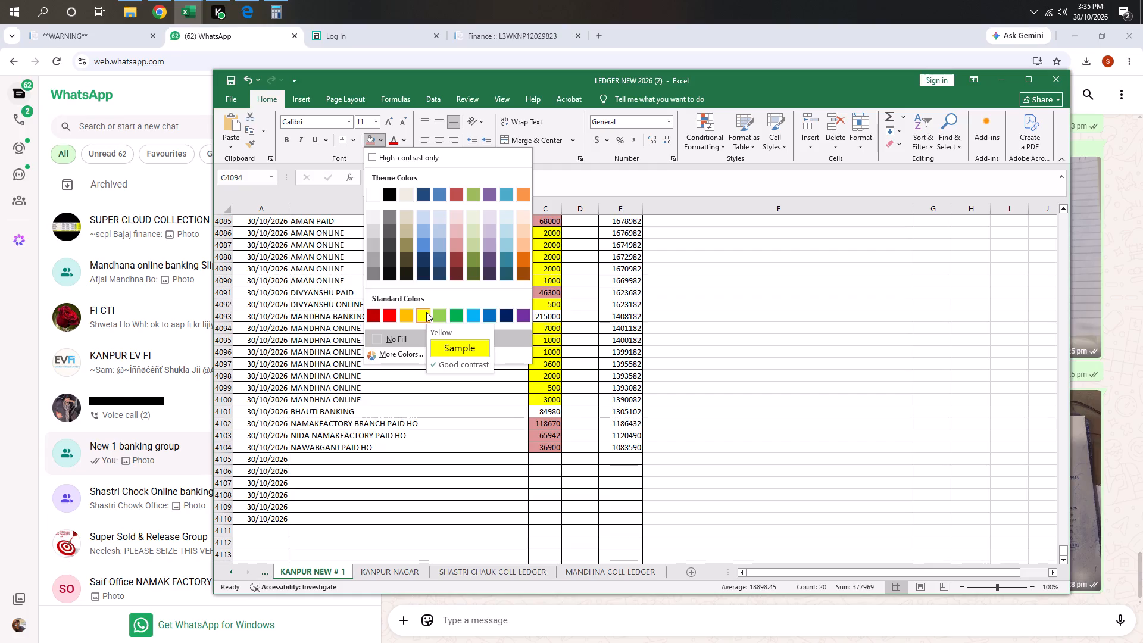
click(426, 312)
Review the colour-marked amounts in the KANPUR NEW # 1 ledger from the 29/10/2026 TOTAL COLL row through the last 30/10/2026 entry.
scroll(449, 325, up, 7)
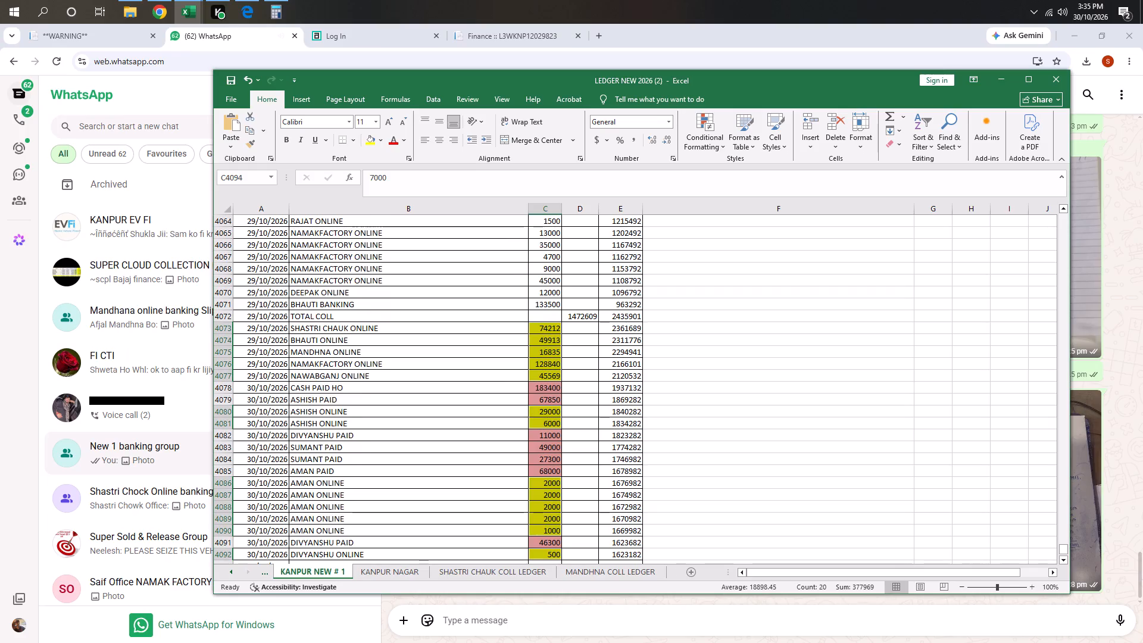
scroll(579, 320, down, 3)
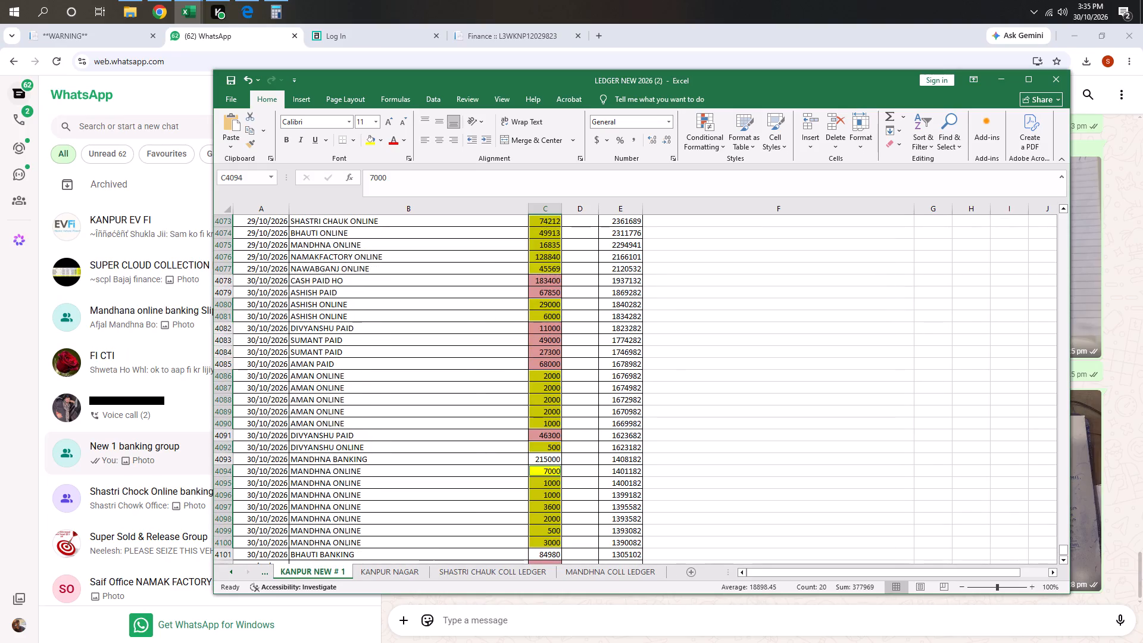
scroll(579, 320, up, 2)
scroll(577, 321, down, 7)
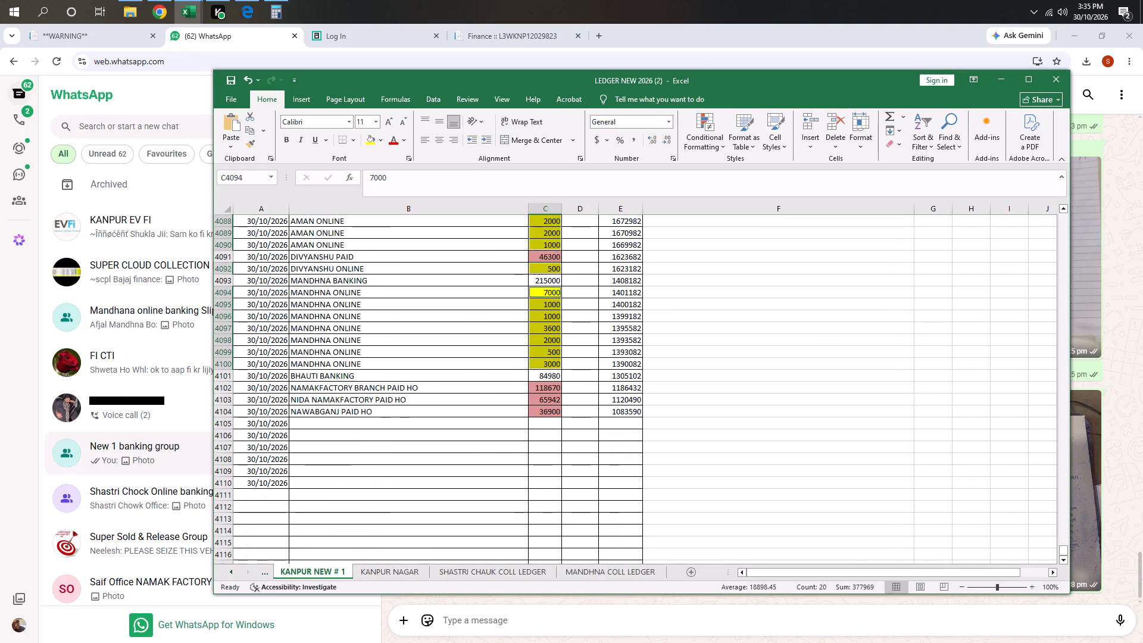
scroll(541, 369, up, 5)
scroll(569, 311, up, 4)
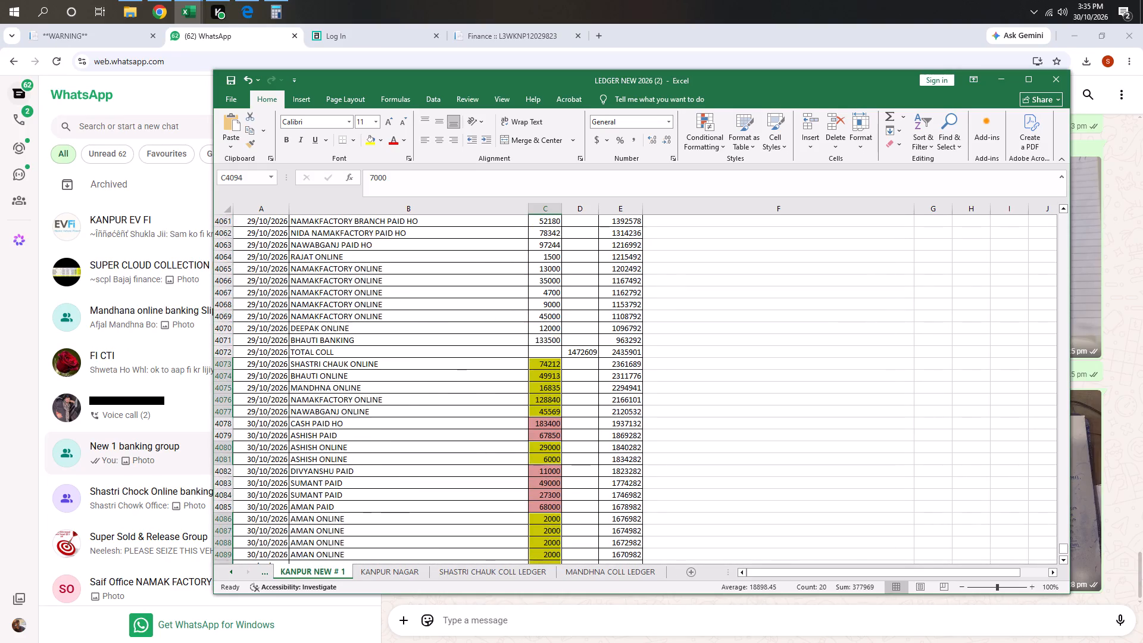
click(578, 353)
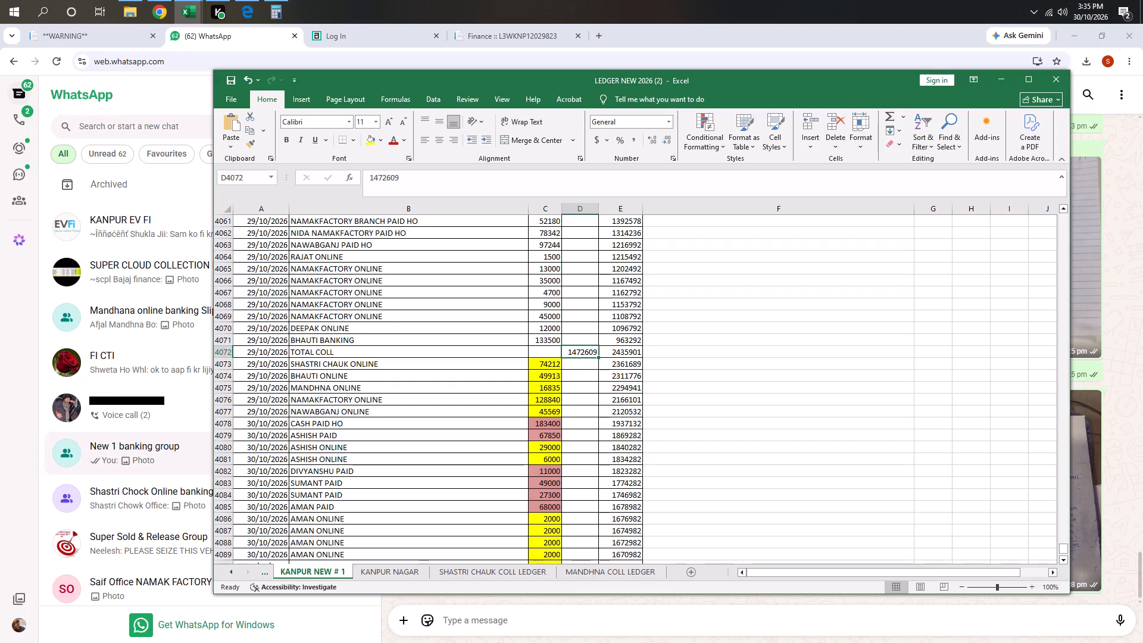
scroll(560, 417, down, 6)
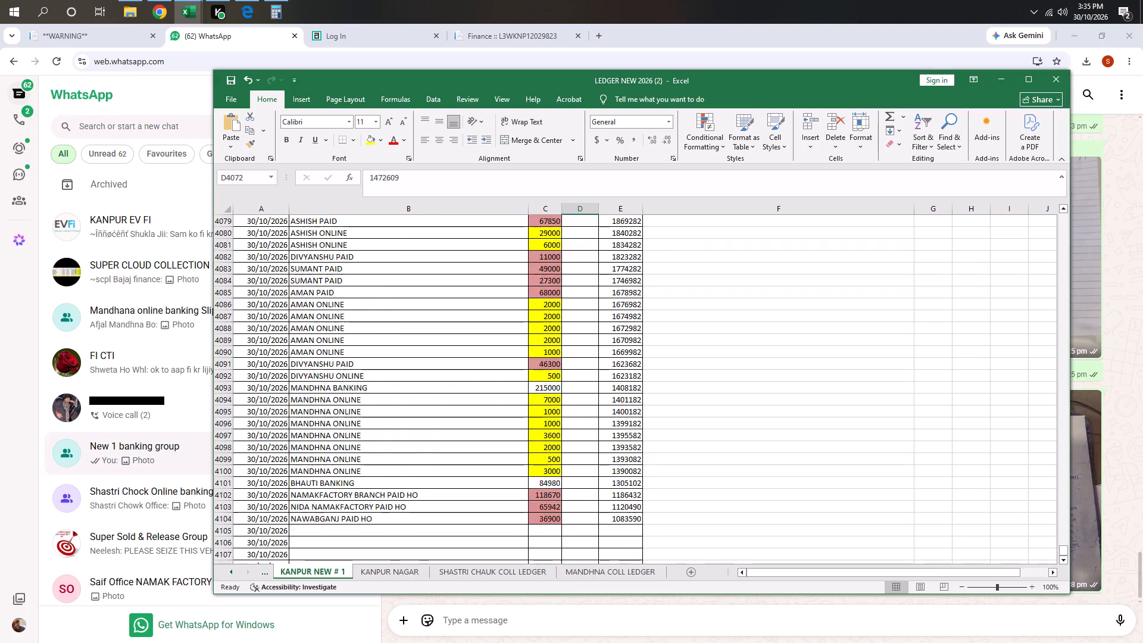
scroll(561, 417, down, 3)
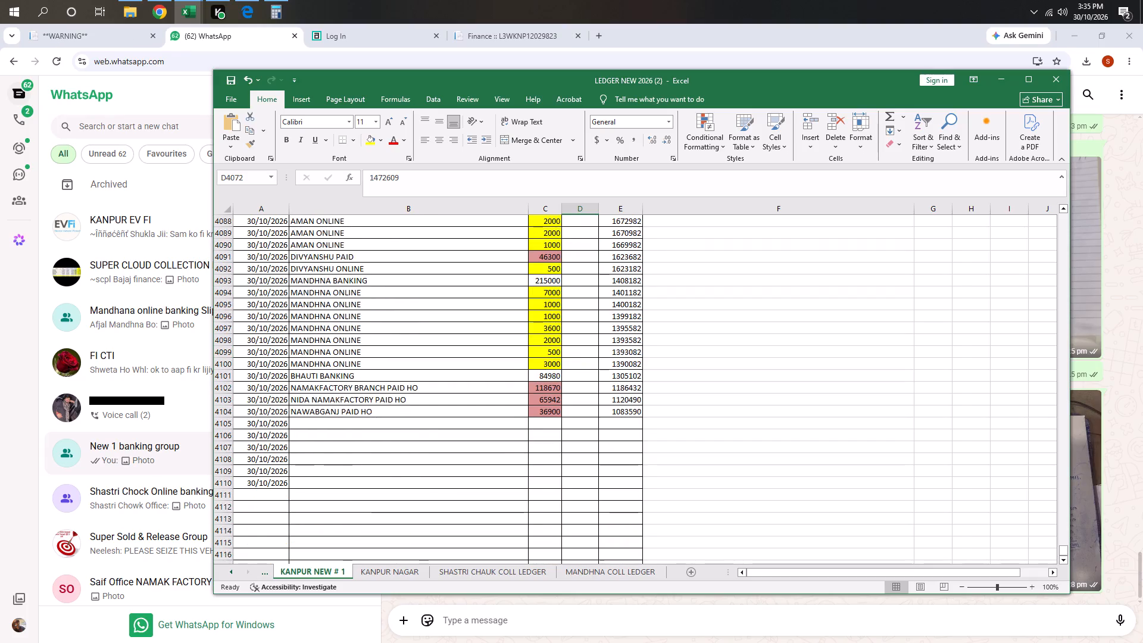
scroll(477, 488, up, 8)
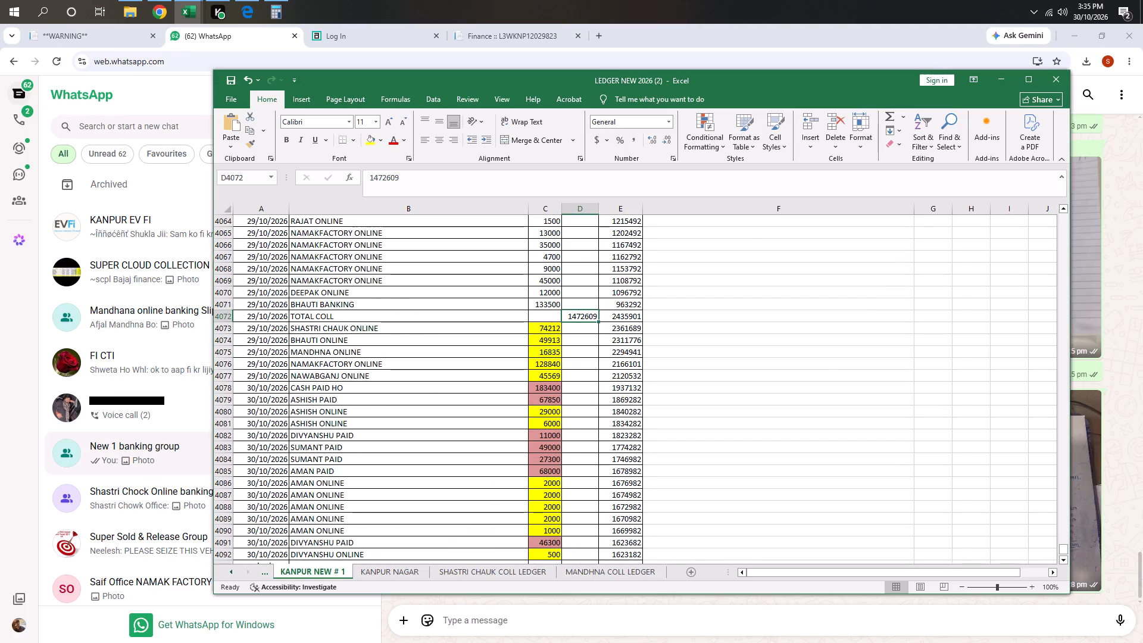
scroll(527, 427, down, 3)
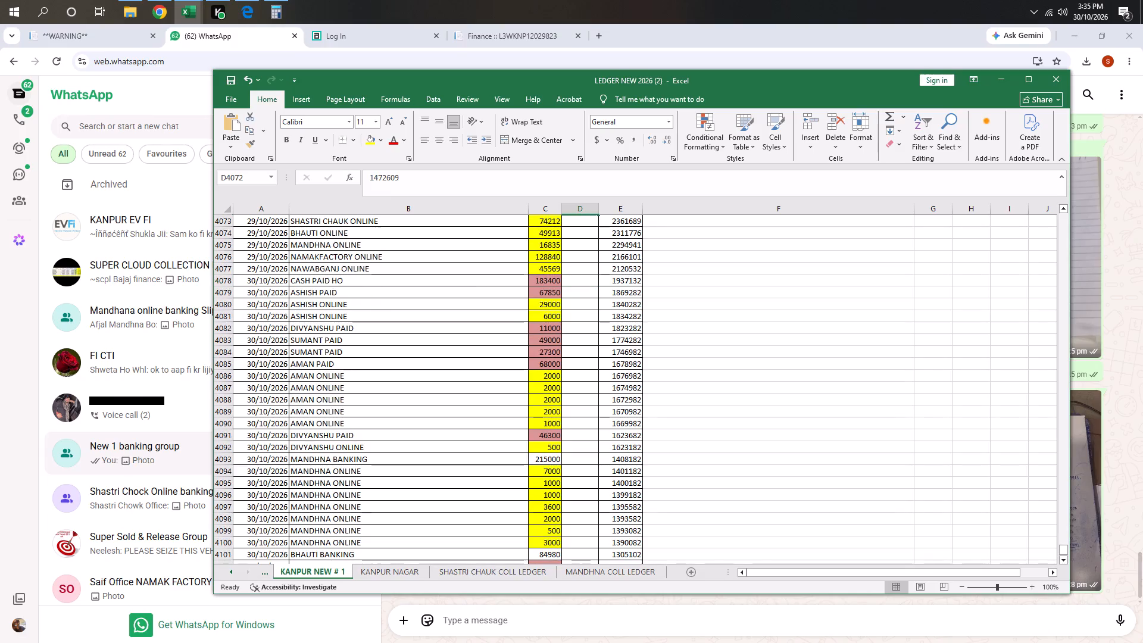
scroll(539, 436, down, 2)
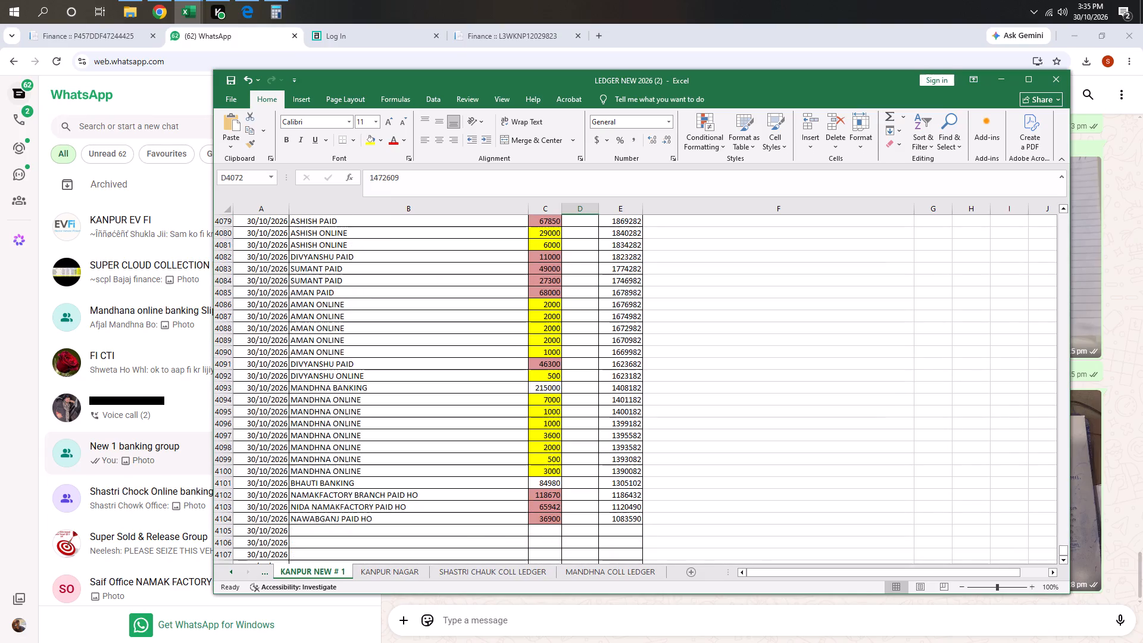
scroll(533, 461, up, 1)
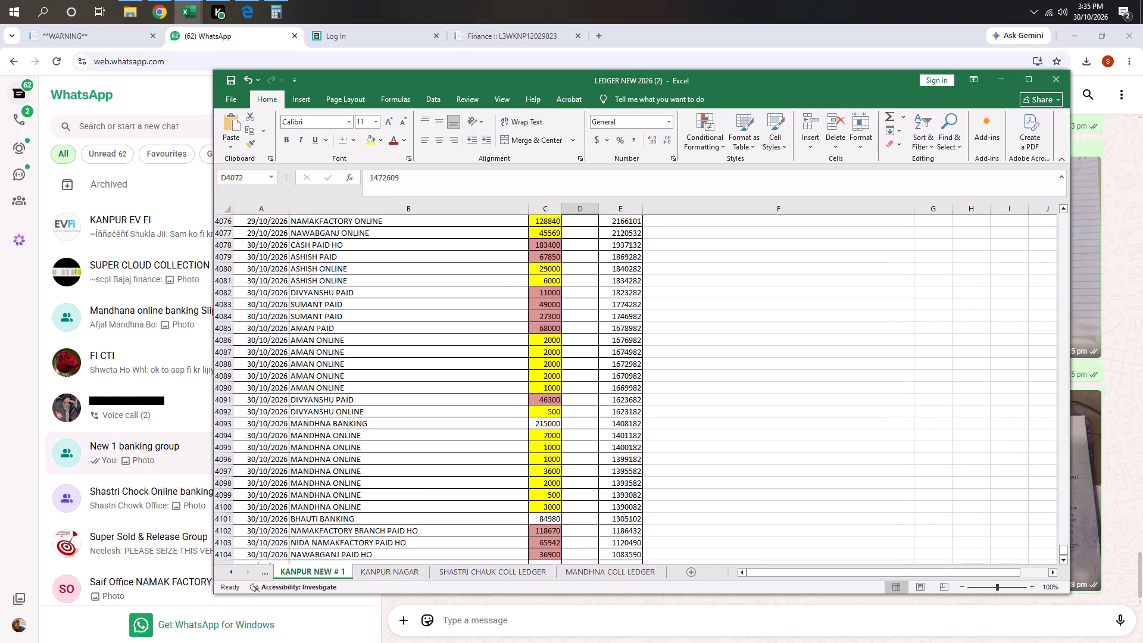
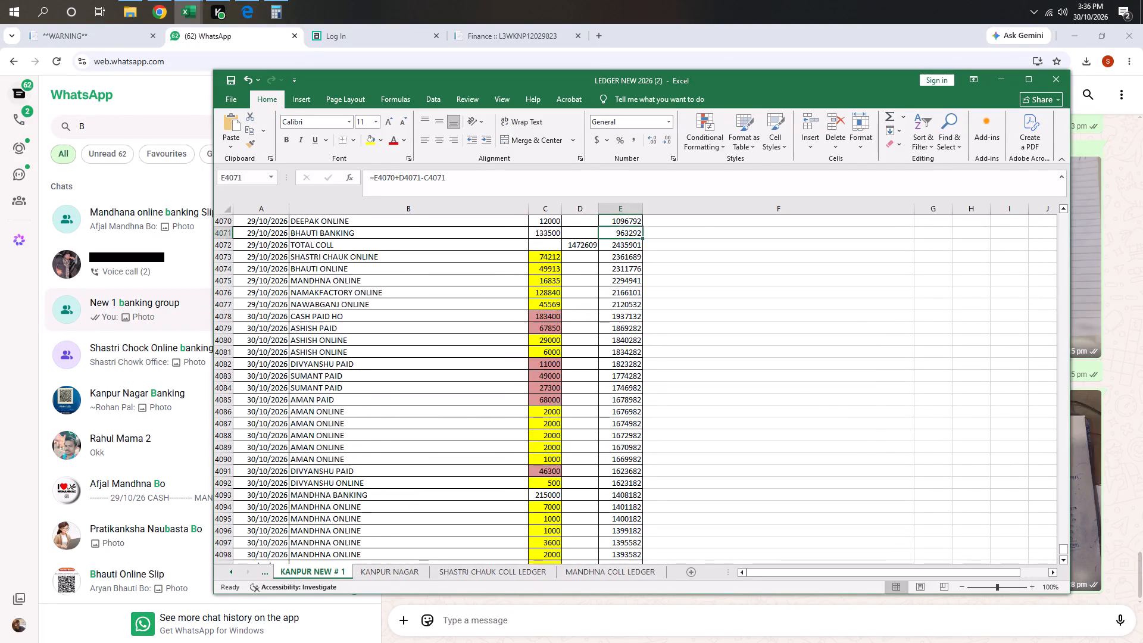
Inspect the 29/10/2026 TOTAL COLL amount and the entries around it in the KANPUR NEW # 1 ledger.
scroll(578, 338, up, 15)
scroll(580, 340, down, 10)
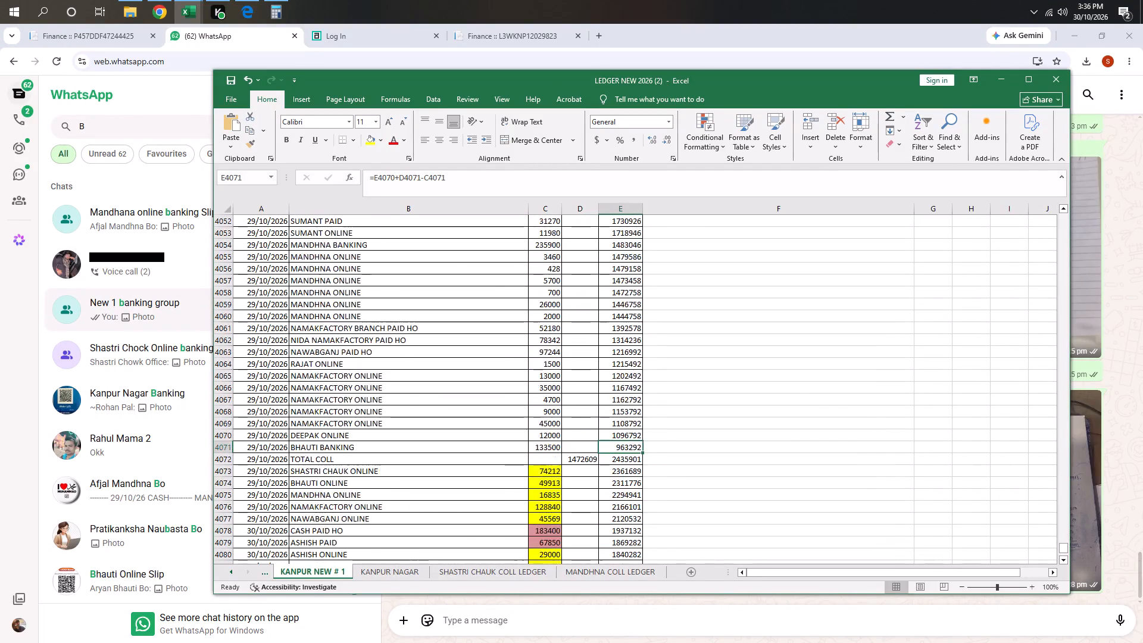
scroll(580, 355, down, 2)
click(583, 355)
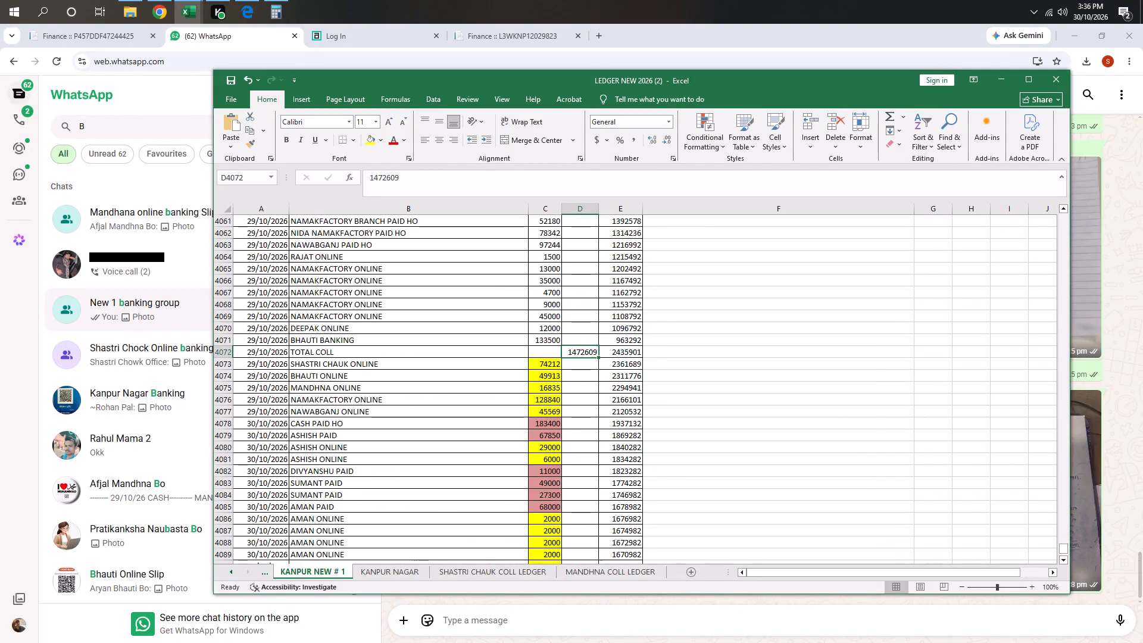
scroll(585, 363, down, 7)
scroll(539, 362, up, 2)
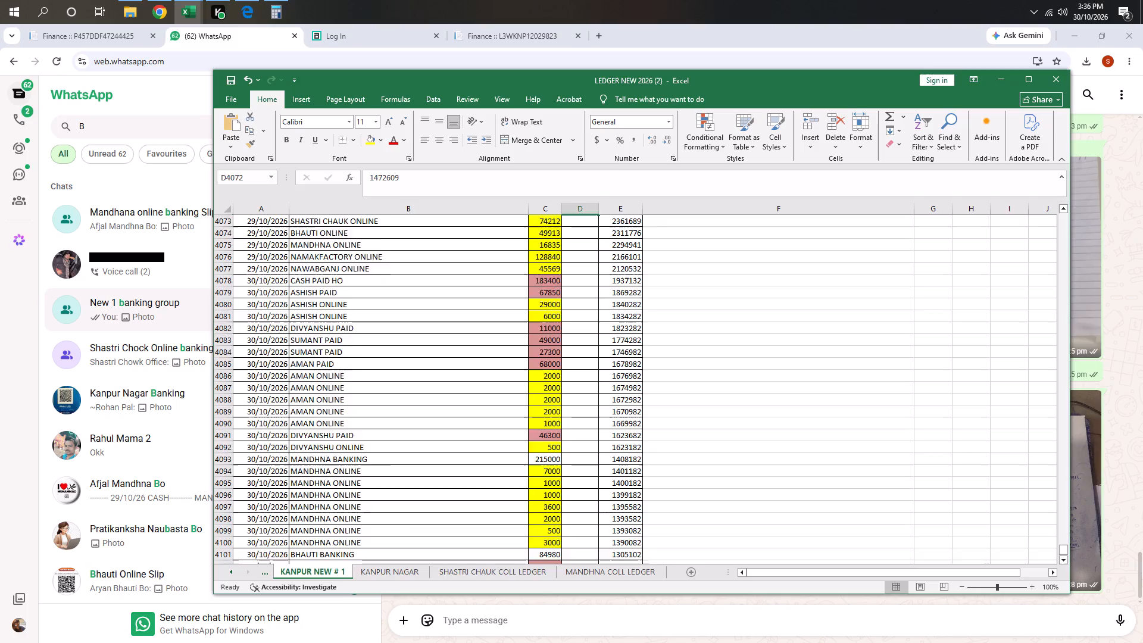
Check the sum of all light red paid amounts dated 30/10/2026, from CASH PAID HO through NAWABGANJ PAID HO.
scroll(539, 362, up, 2)
drag(546, 317, 547, 329)
ctrl+drag(548, 370, 548, 389)
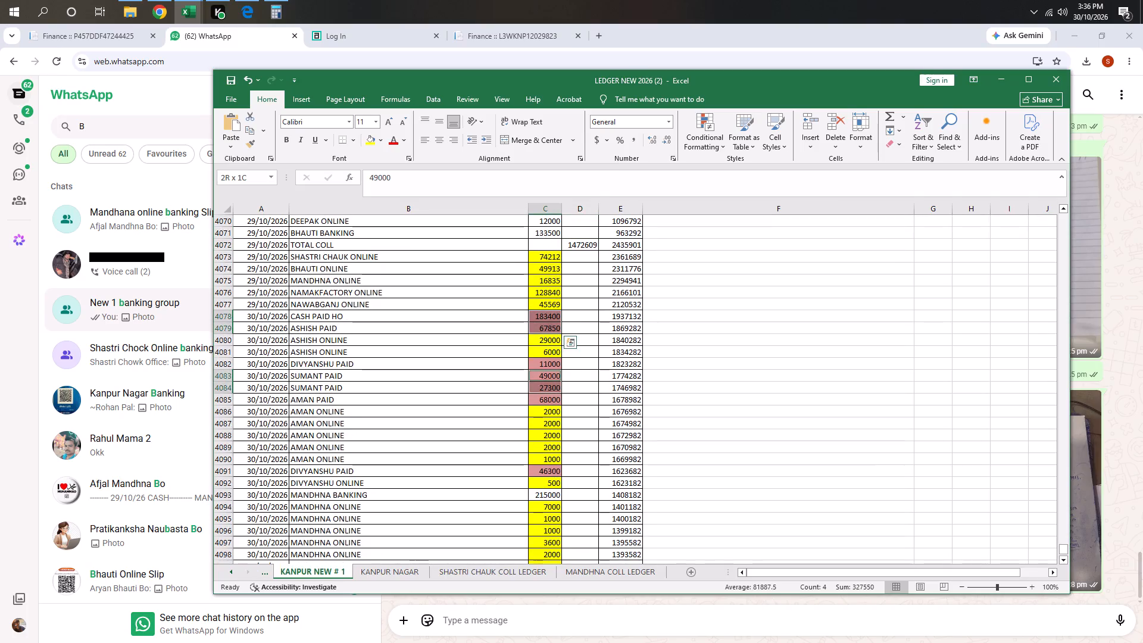
ctrl+drag(548, 389, 548, 394)
scroll(517, 371, down, 2)
ctrl+click(545, 292)
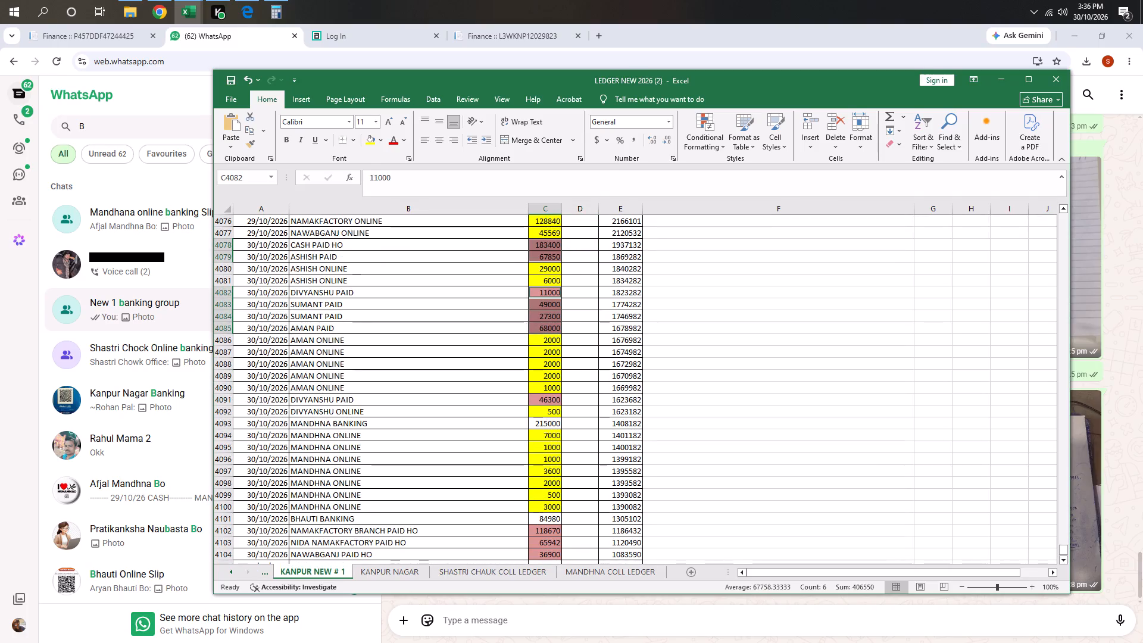
ctrl+click(547, 399)
ctrl+drag(546, 533, 541, 568)
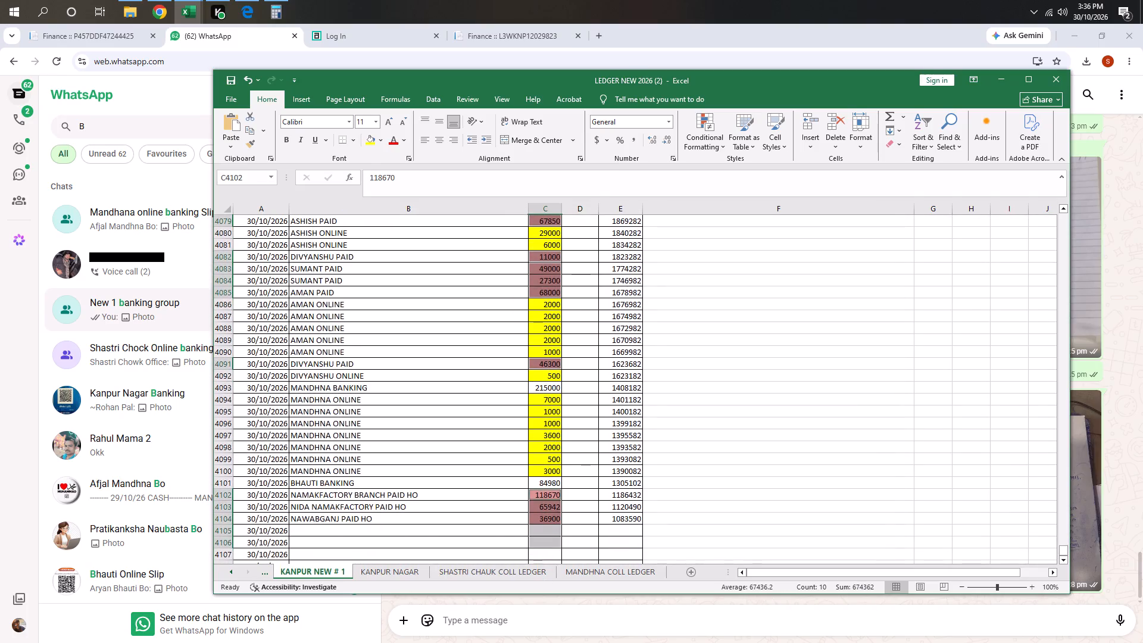
ctrl+drag(544, 521, 545, 516)
click(471, 477)
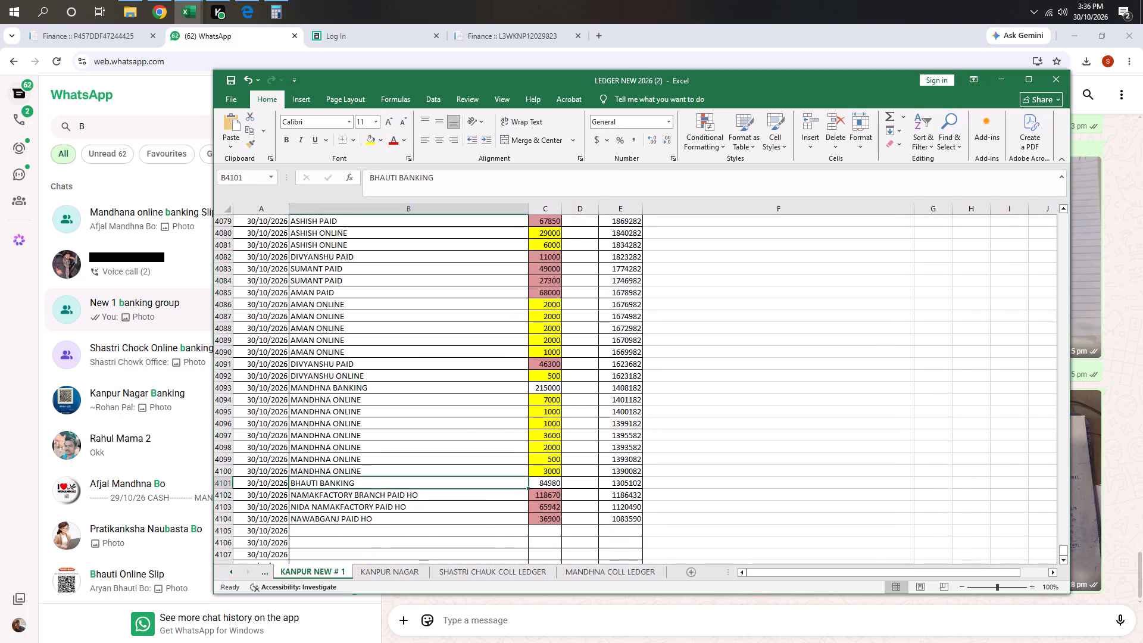
Check the sum of the yellow ONLINE amounts from 29/10/2026 SHASTRI CHAUK through the last 30/10/2026 MANDHNA entry.
scroll(510, 432, up, 1)
drag(547, 436, 546, 507)
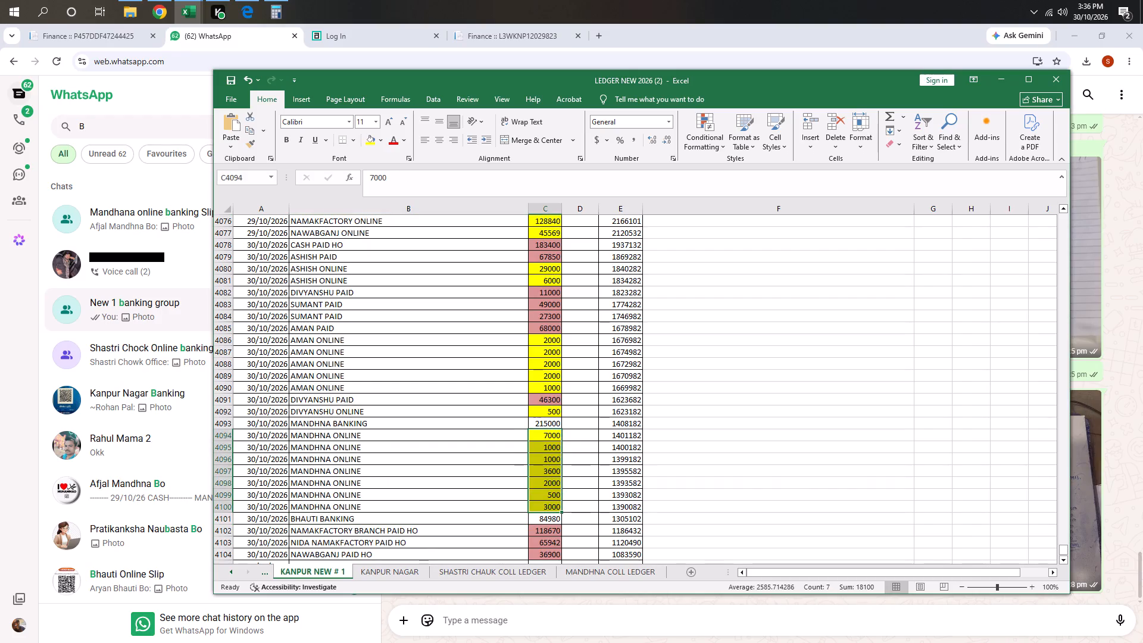
ctrl+drag(545, 344, 542, 383)
ctrl+click(539, 411)
scroll(511, 355, up, 2)
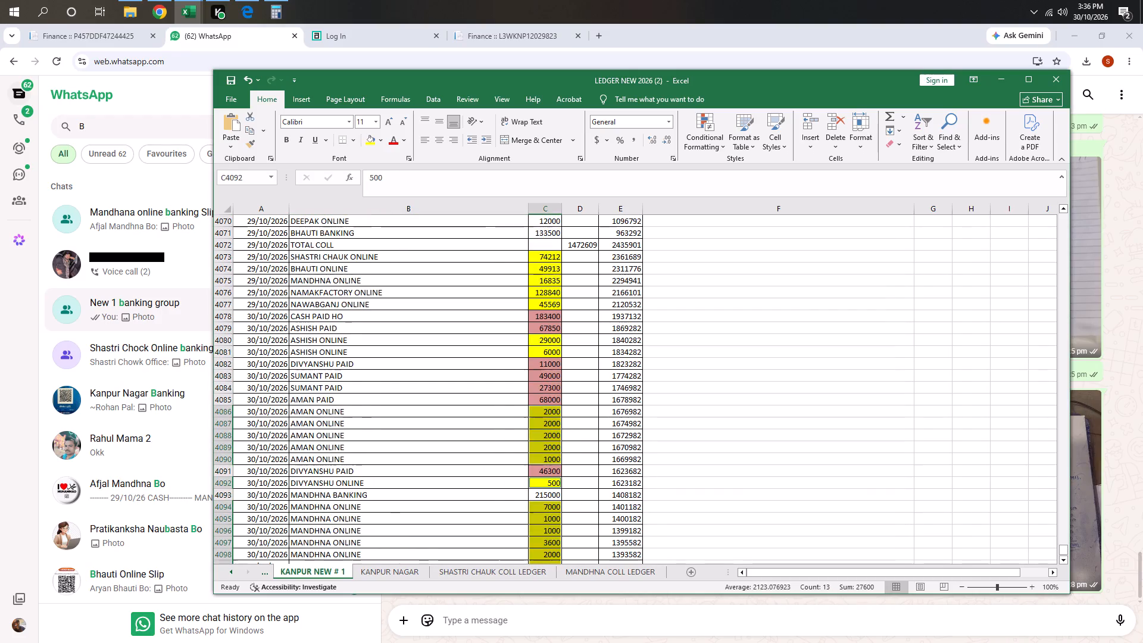
ctrl+click(544, 343)
ctrl+drag(546, 255, 545, 302)
Include the 30/10/2026 MANDHNA BANKING and BHAUTI BANKING amounts in the selected online sum.
scroll(516, 394, down, 1)
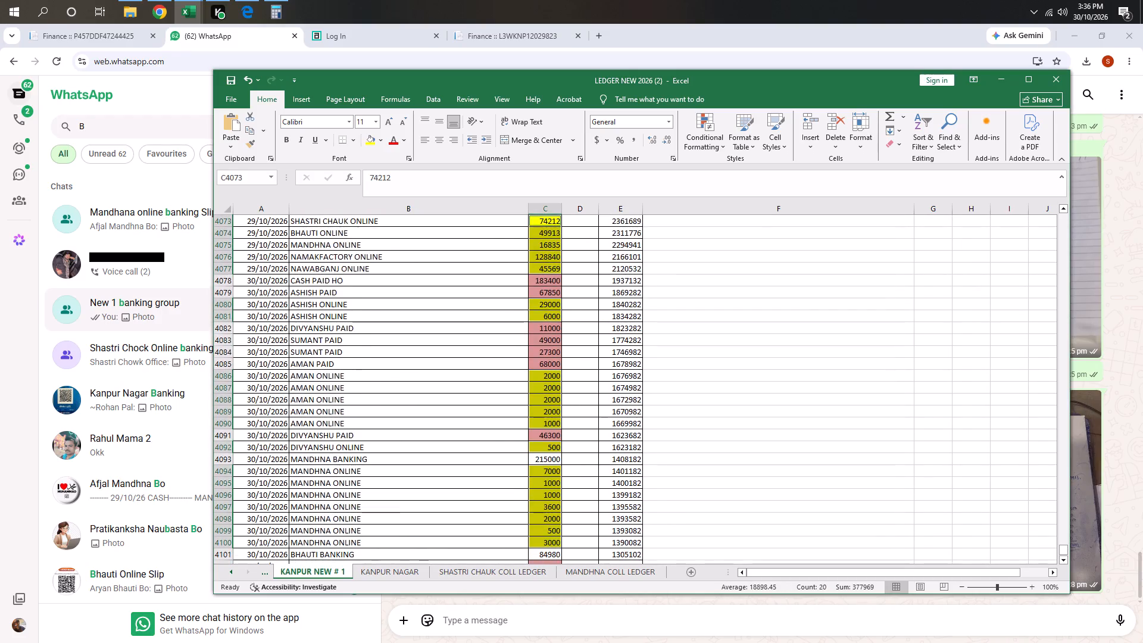
scroll(522, 401, down, 2)
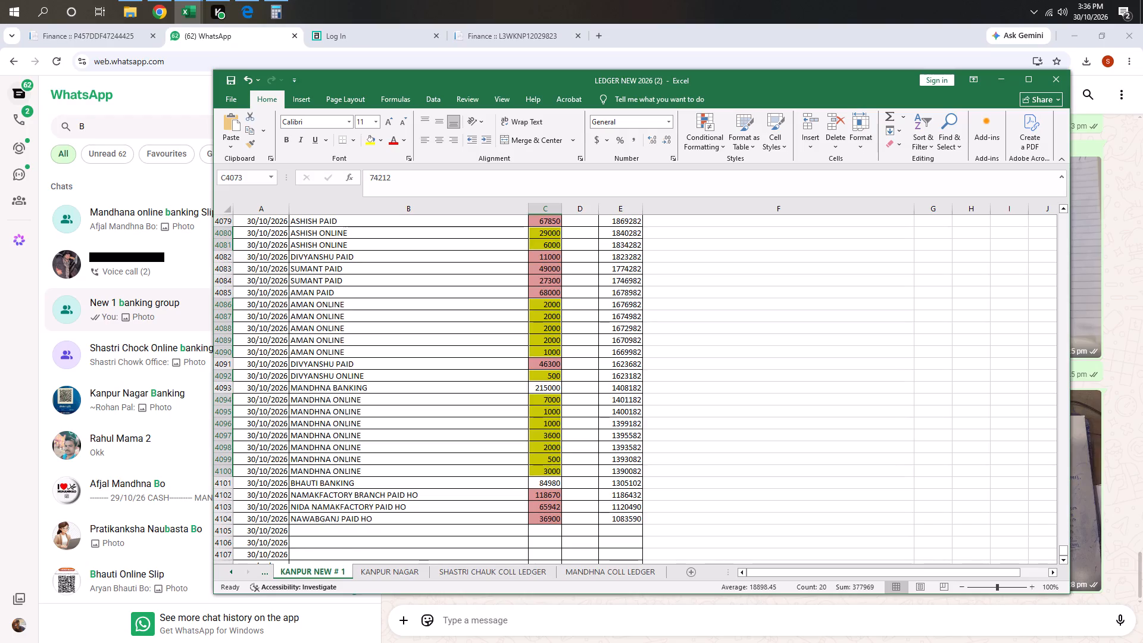
ctrl+click(549, 393)
ctrl+click(547, 483)
Check the sum of every amount from 29/10/2026 SHASTRI CHAUK ONLINE through 30/10/2026 NAWABGANJ PAID HO.
scroll(499, 423, down, 2)
scroll(499, 423, up, 6)
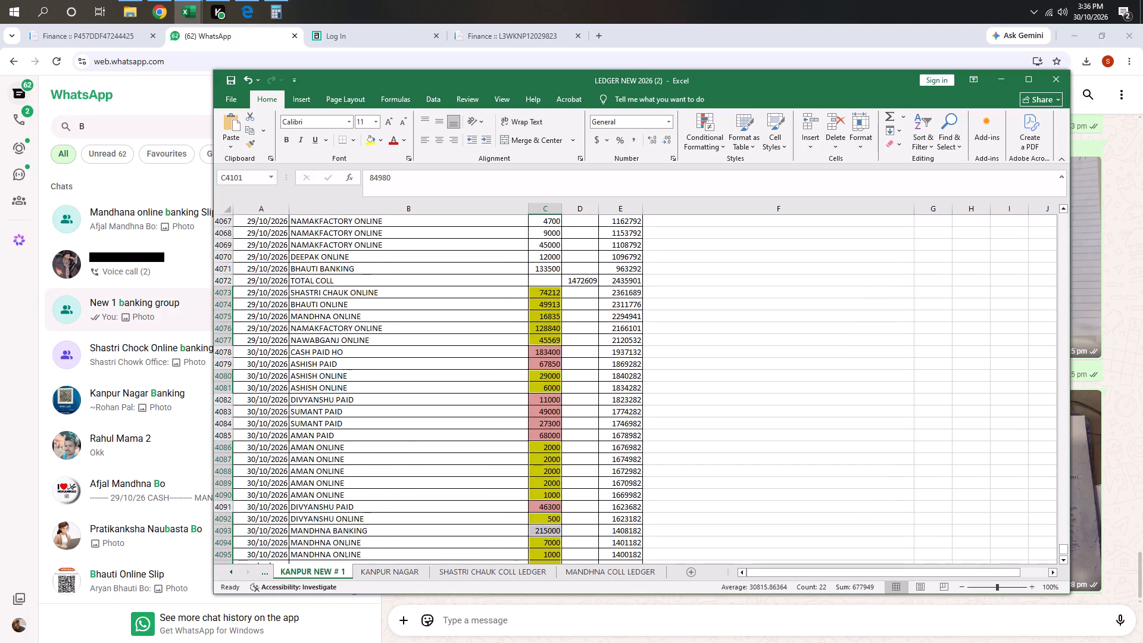
scroll(512, 419, down, 2)
scroll(535, 361, up, 2)
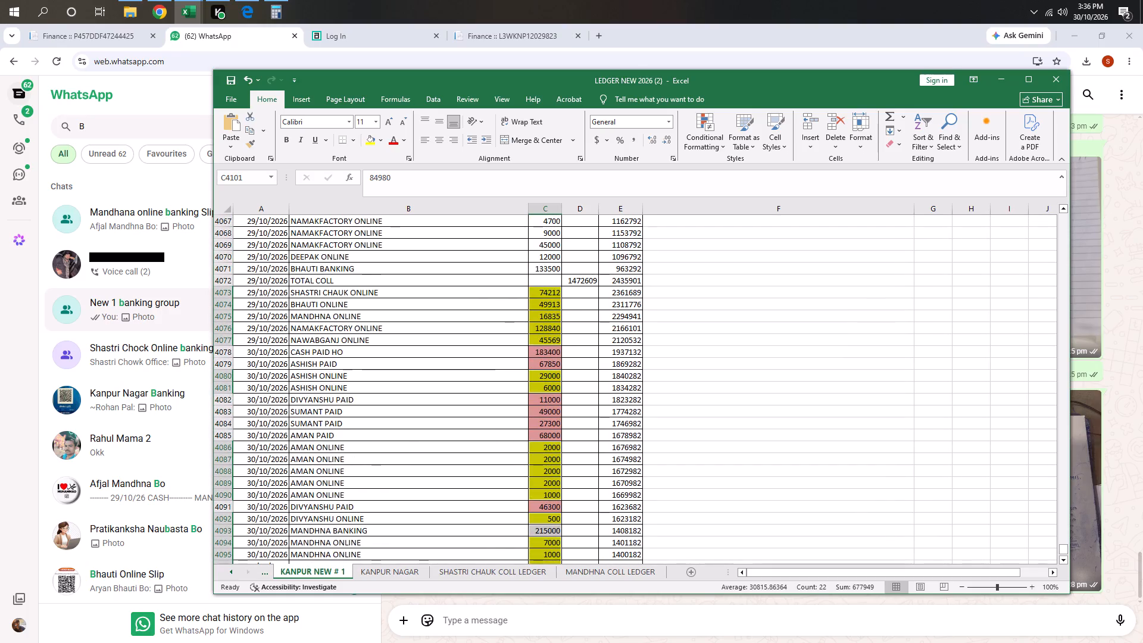
drag(547, 293, 547, 586)
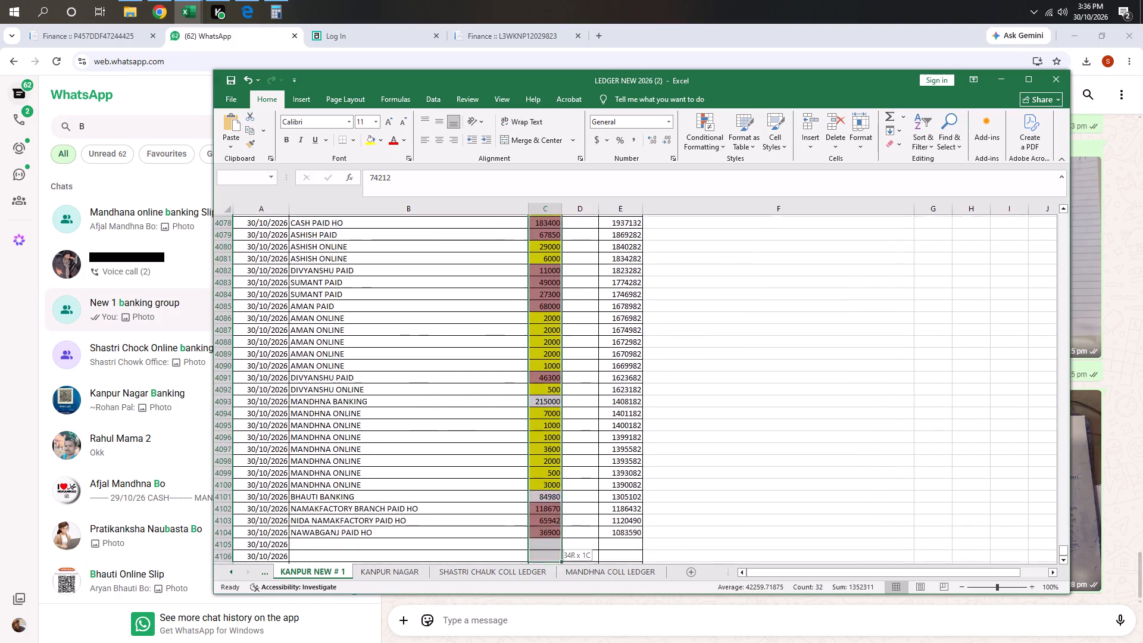
drag(547, 586, 543, 480)
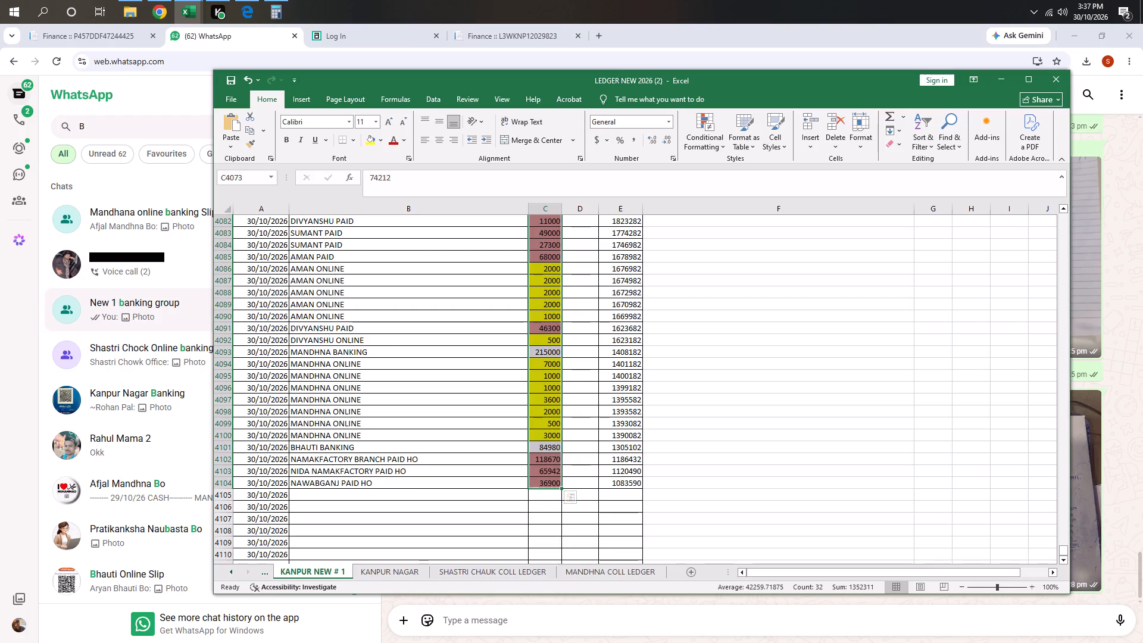
Review the latest entries in the KANPUR NAGAR ledger.
click(410, 573)
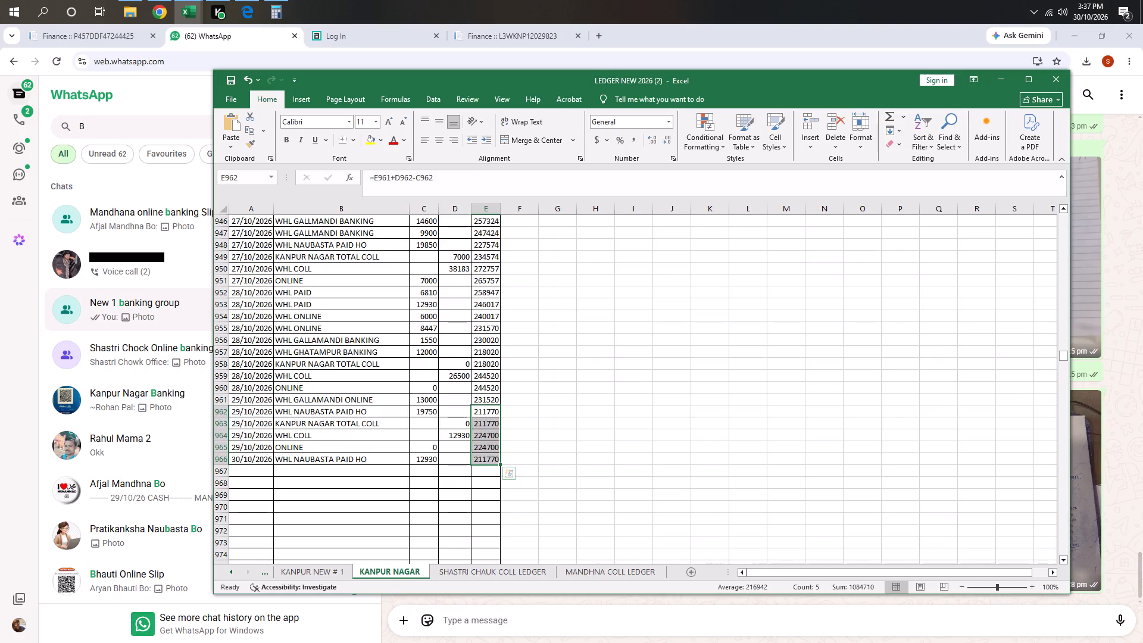
scroll(394, 501, up, 1)
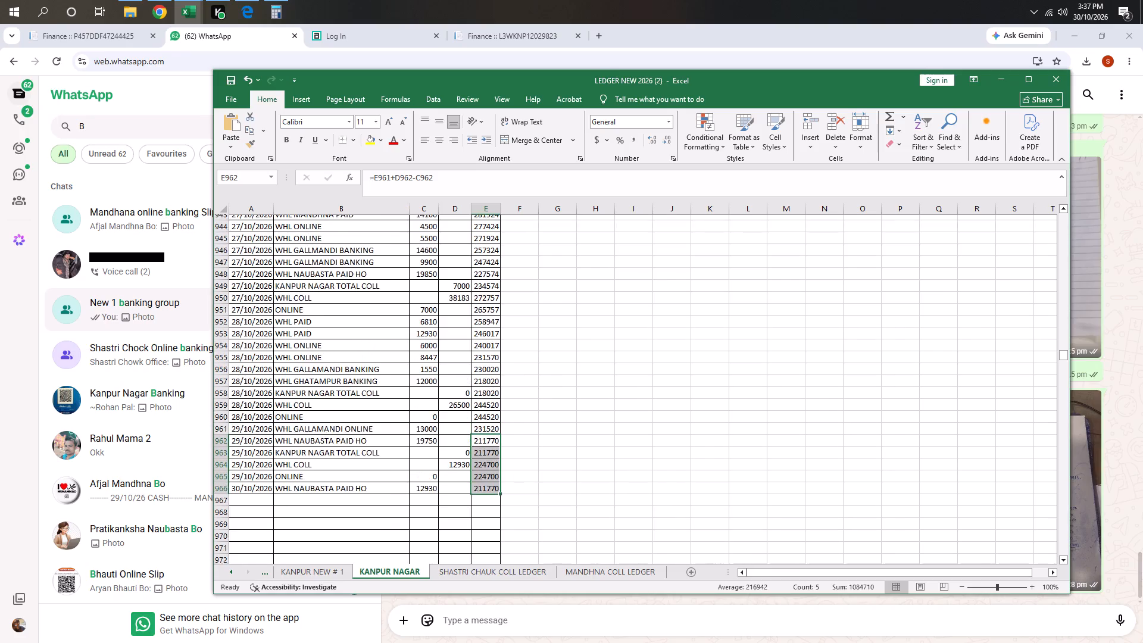
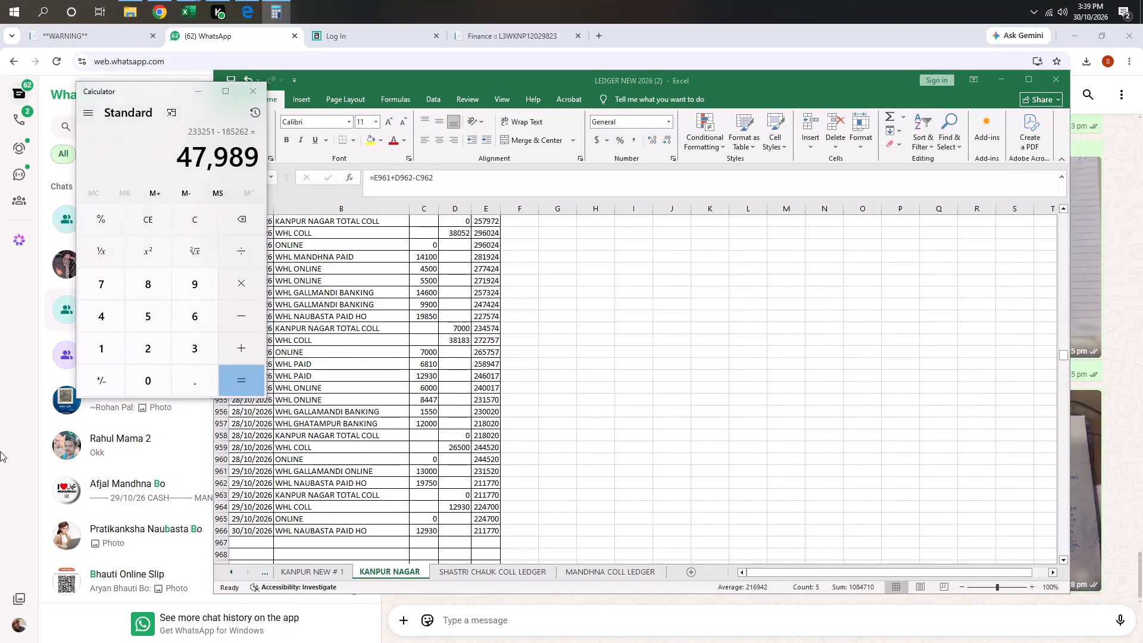
Switch to the Finance In Flow Report workbook and clear all filters from its data.
key(alt+Tab)
key(alt+Tab)
key(ctrl+a)
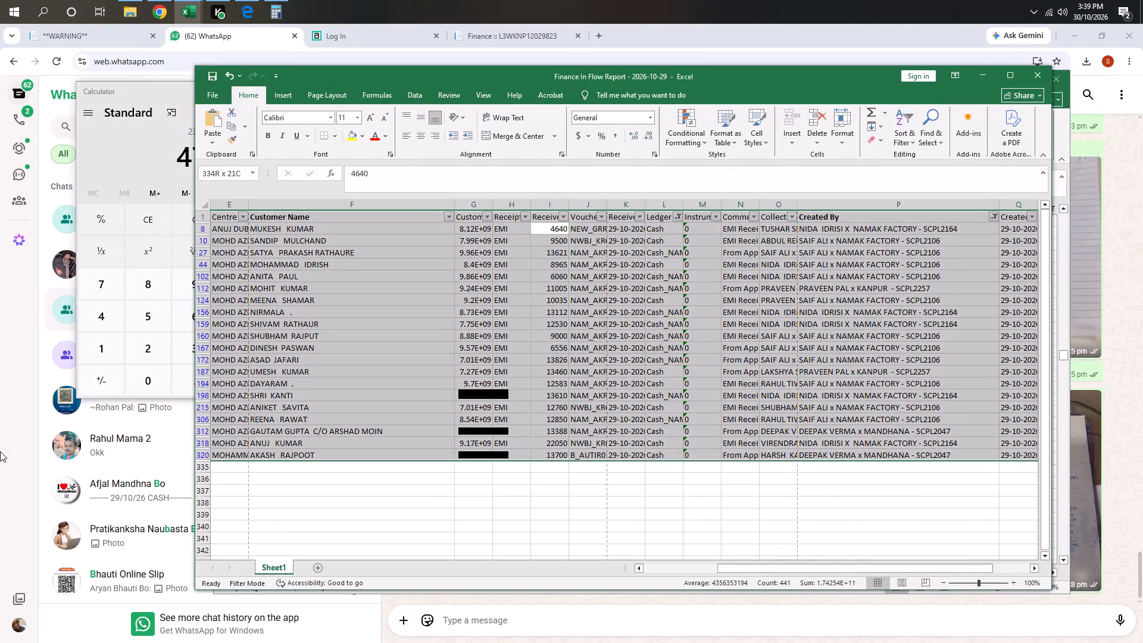
key(d)
text(FS)
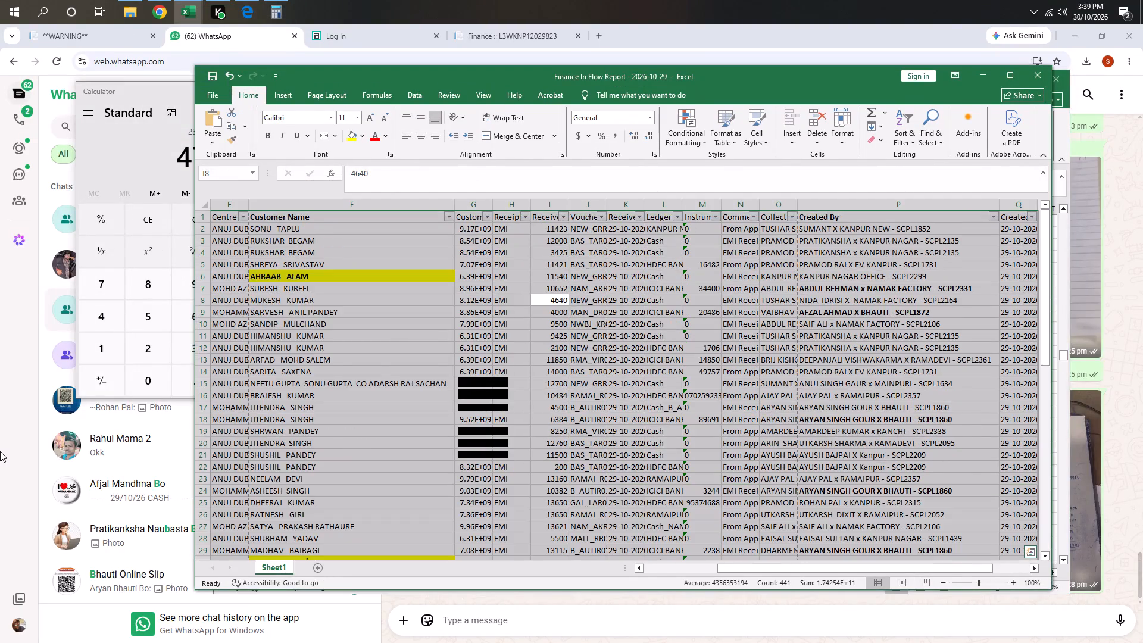
Begin a Created By filter by deselecting everyone and including only Abdul's NAMAK FACTORY entry.
key(ctrl+Up)
key(Right)
key(Right)
key(Right)
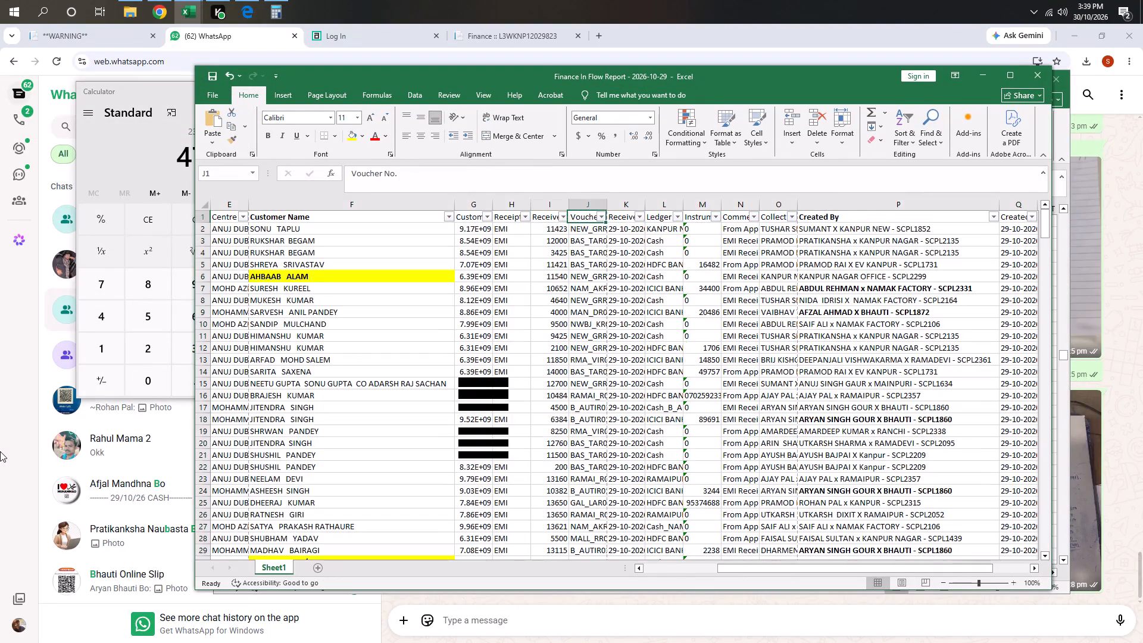
key(Right)
key(Right)
key(Right)
key(Right)
key(Down)
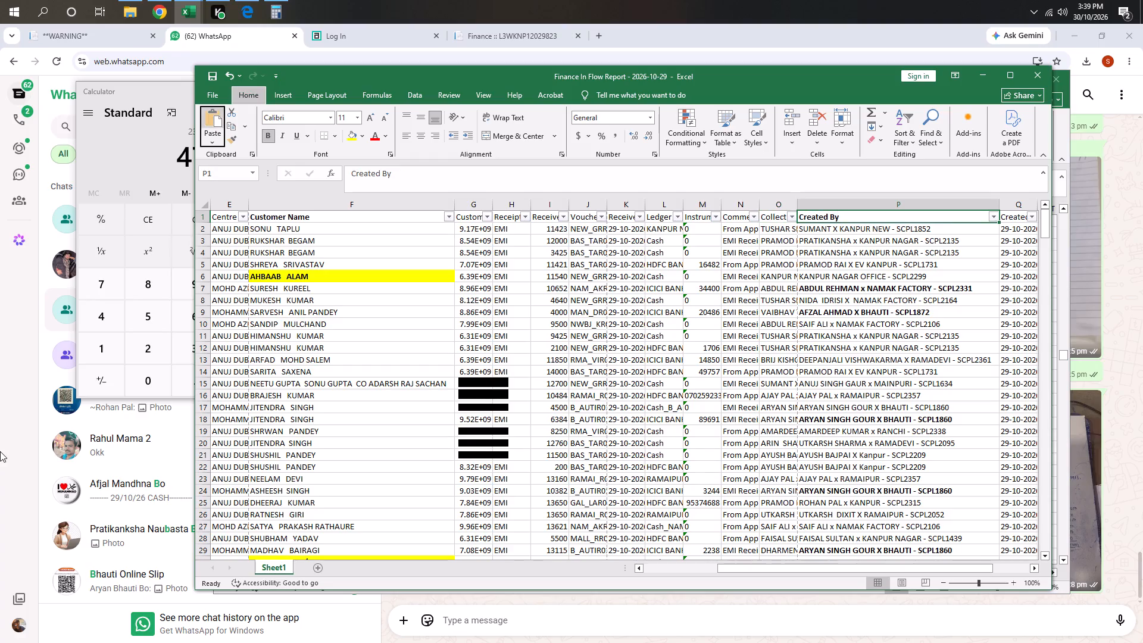
key(Escape)
key(alt+Down)
key(Down)
key(Down)
key(Down)
key(Down)
key(Down)
key(Down)
key(Down)
key(Down)
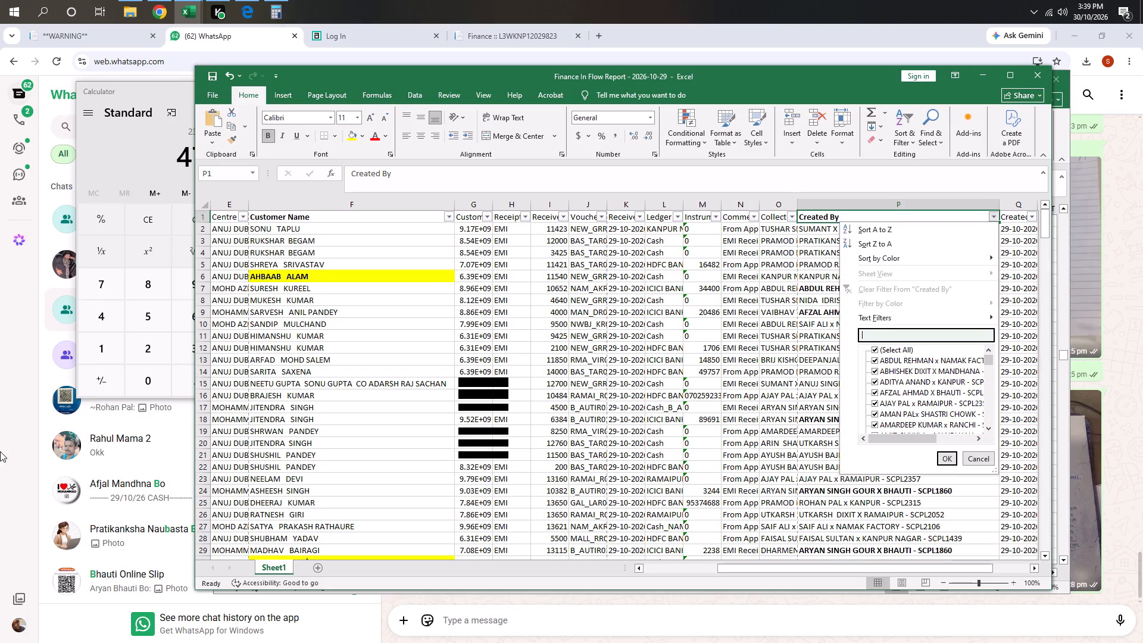
key(Down)
key(Down)
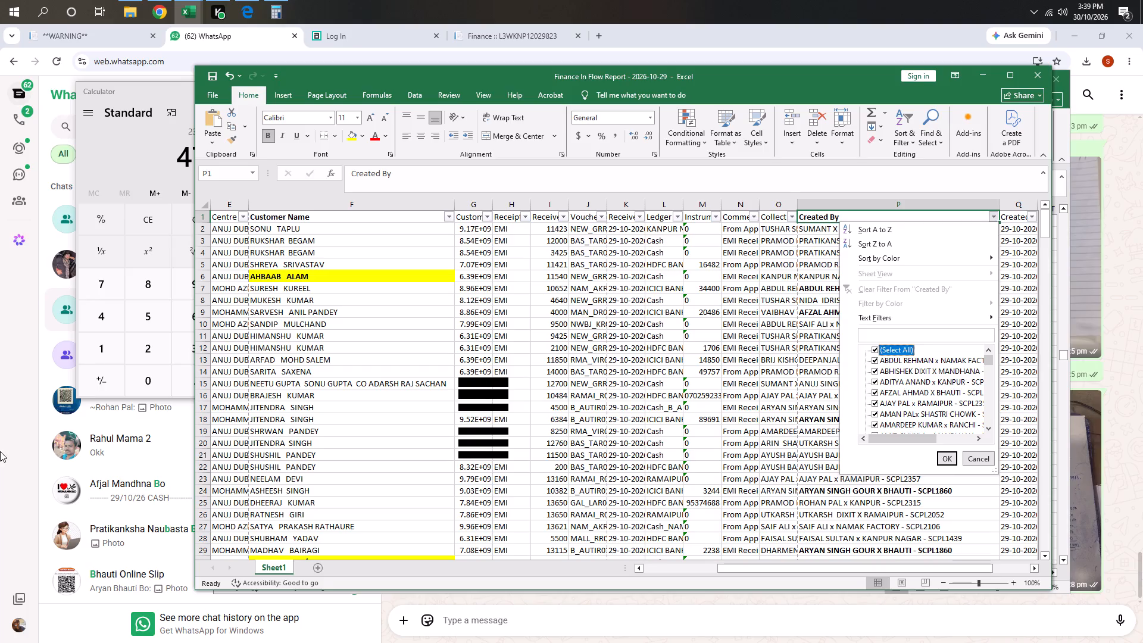
key(Up)
key(space)
key(Down)
key(space)
Add Rajat's KANPUR NAGAR entry to the Created By filter selection.
key(Down)
key(Down)
key(Down)
key(Down)
key(Down)
key(Down)
key(Down)
key(Down)
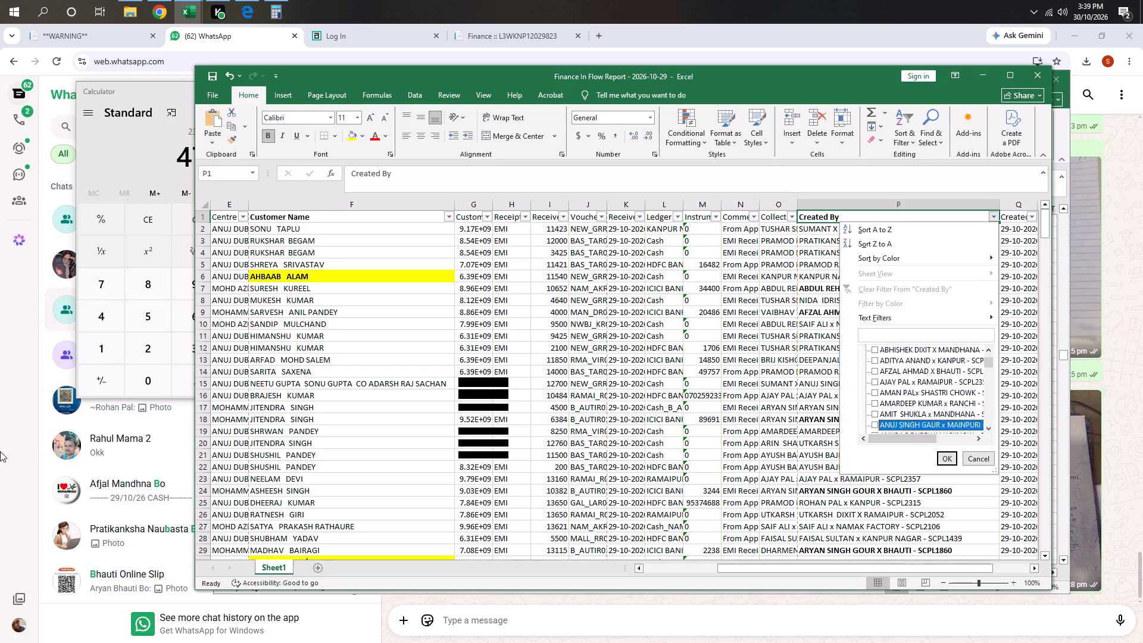
key(Down)
key(Down)
key(Down)
key(Down)
key(Down)
key(Down)
key(Down)
key(Down)
key(Down)
key(Down)
key(Down)
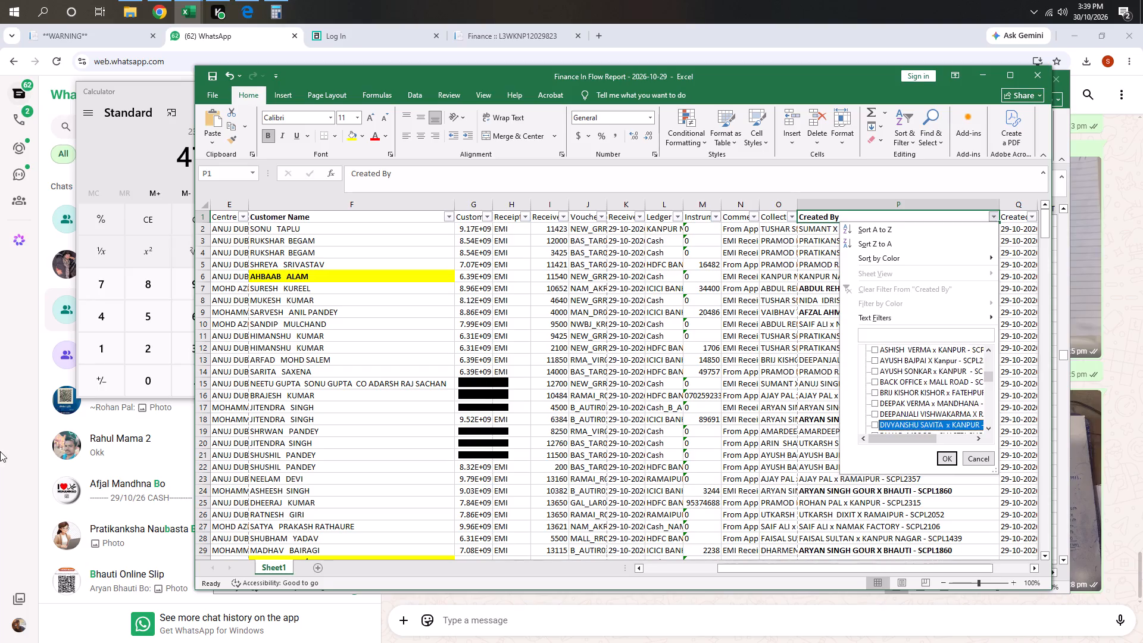
key(Down)
key(Down)
key(Down)
key(Down)
key(Down)
key(Down)
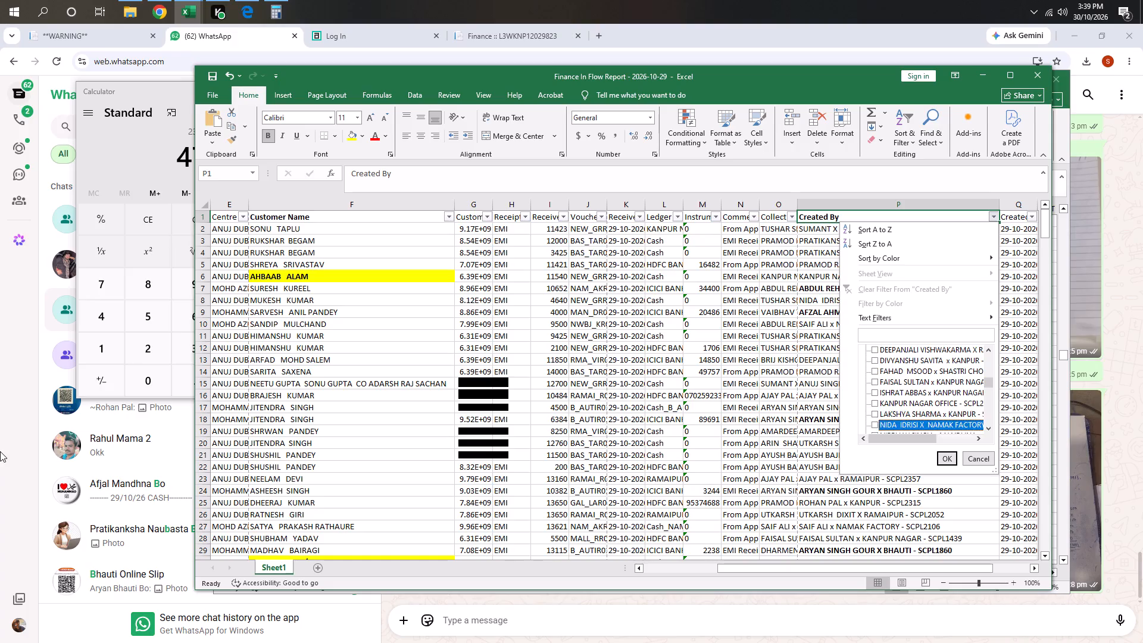
key(Up)
key(Down)
key(Down)
key(Down)
key(Down)
key(Down)
key(Down)
key(Down)
key(Down)
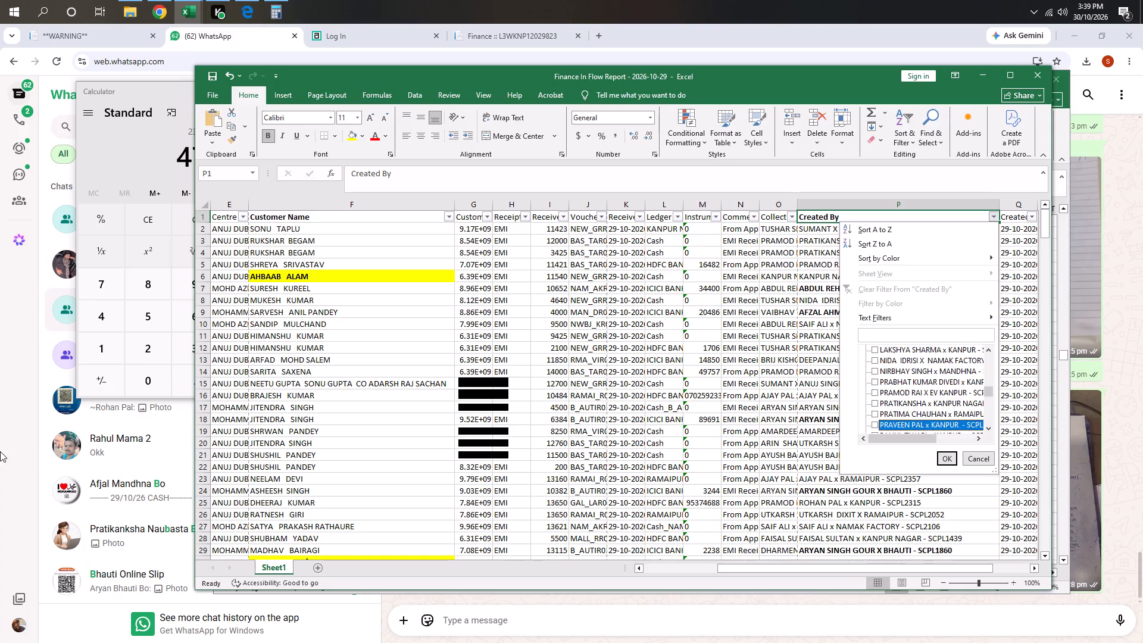
key(Down)
key(Down)
key(Up)
key(space)
Add Virendra's KALPI entry to the Created By selection and apply the filter.
key(Down)
key(Down)
key(Down)
key(Down)
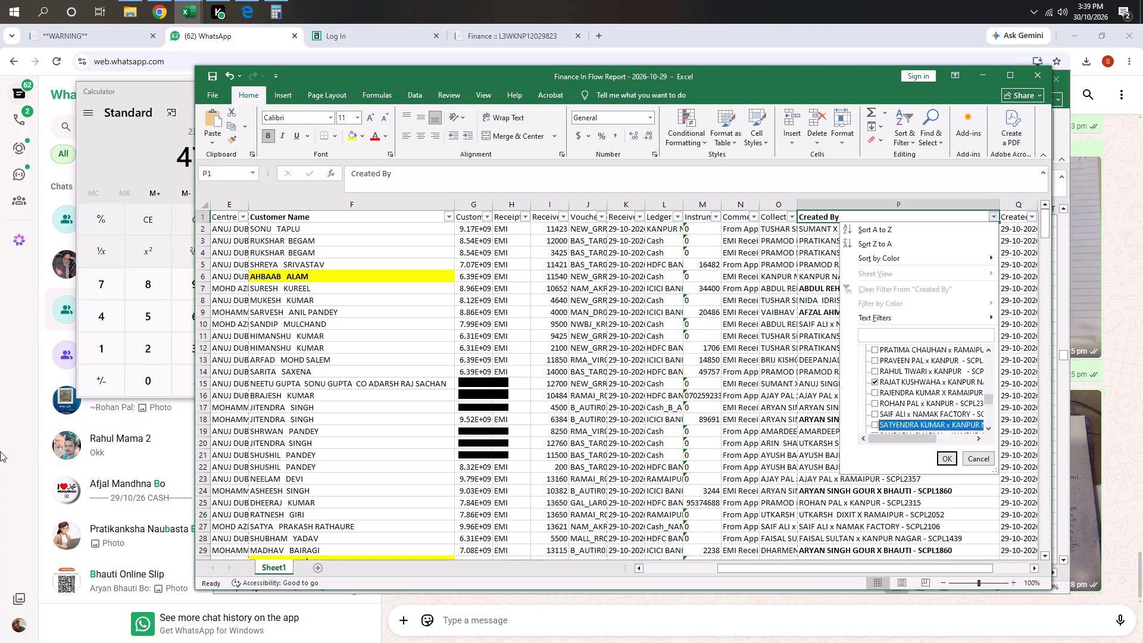
key(Down)
key(Down)
key(Down)
key(Down)
key(Down)
key(Down)
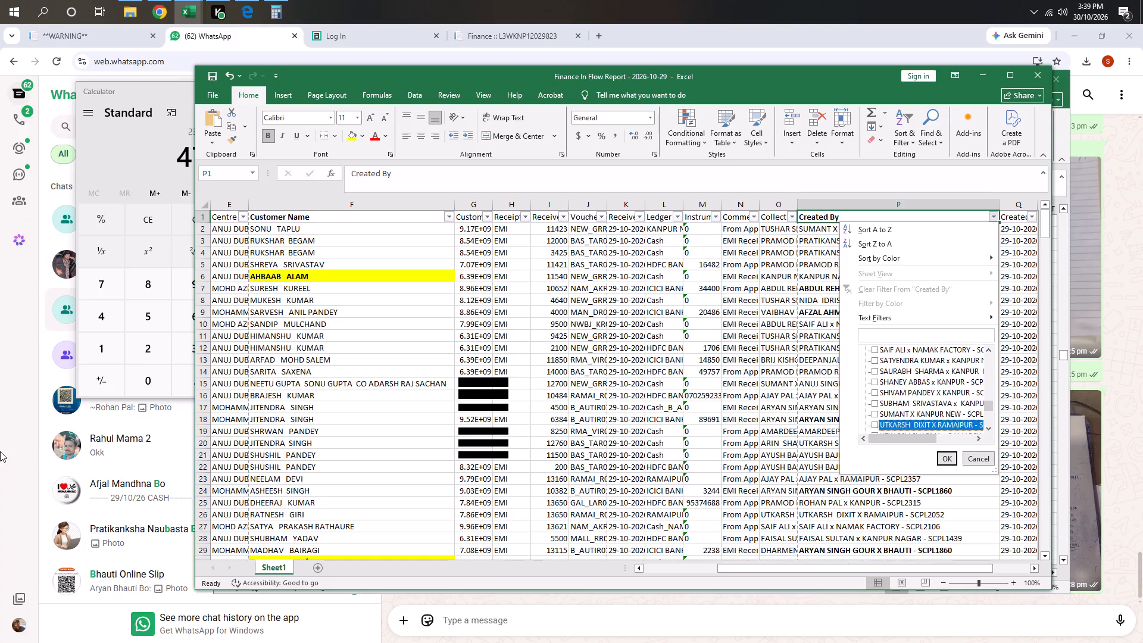
key(Down)
key(Down)
key(Down)
key(Down)
key(Down)
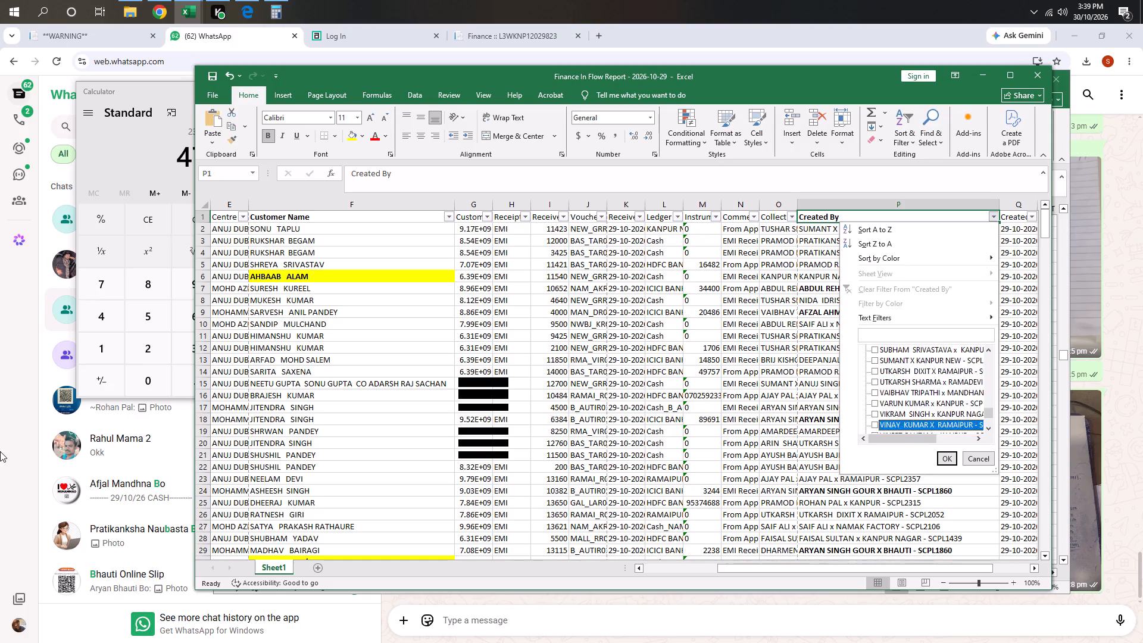
key(Down)
key(Down)
key(Down)
key(Down)
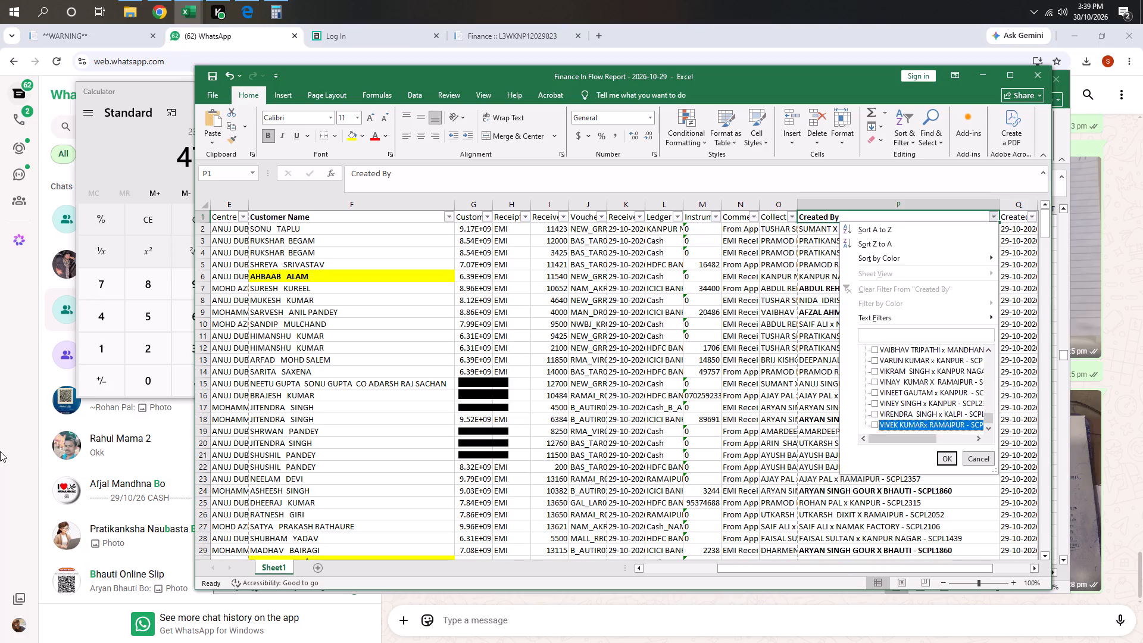
key(Down)
key(Up)
key(Up)
key(space)
key(Down)
key(Down)
key(Return)
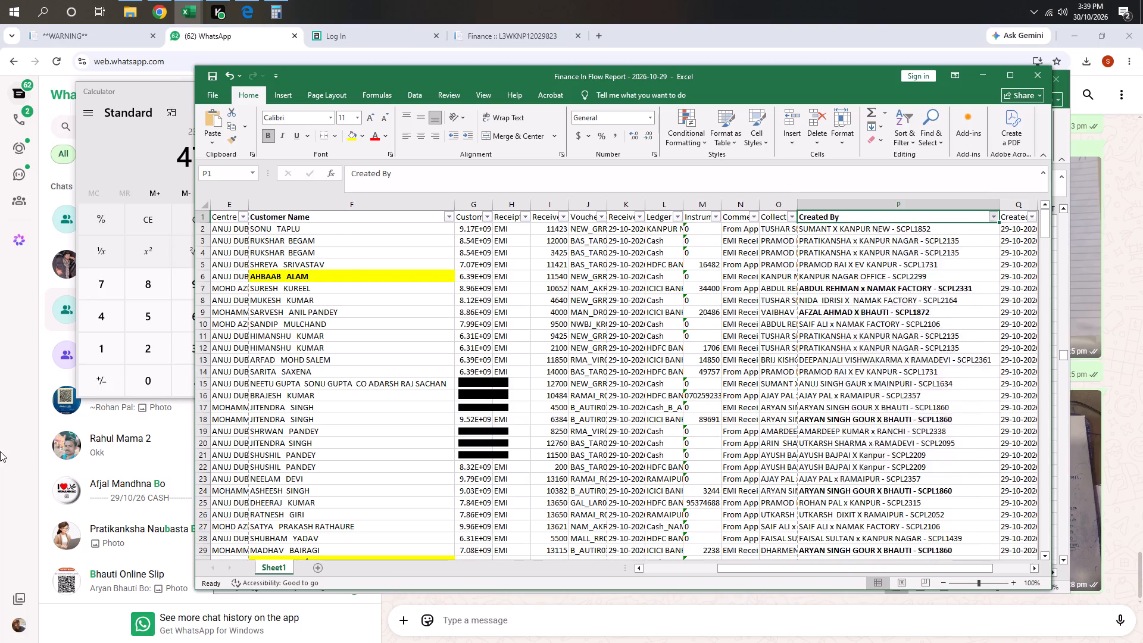
Check the sum of the received amounts for the cash receipts created by Rajat of KANPUR NAGAR.
key(Left)
key(Left)
key(Left)
key(Left)
key(Down)
key(Down)
key(Left)
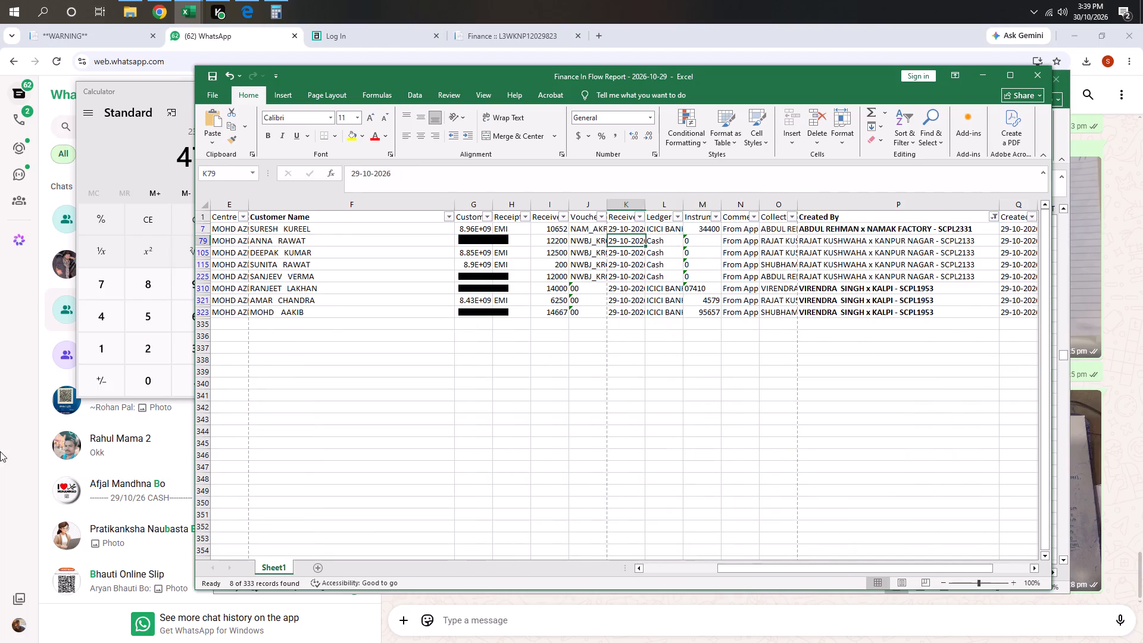
key(Left)
key(Left)
key(shift+Down)
key(shift+Down)
key(shift+Down)
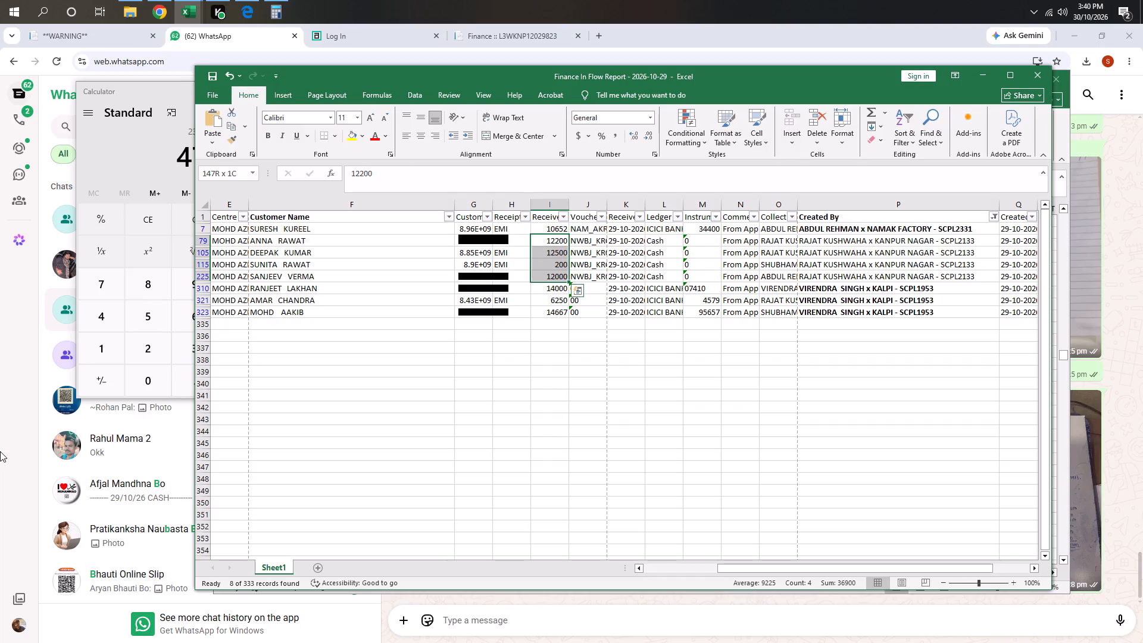
key(alt+Tab)
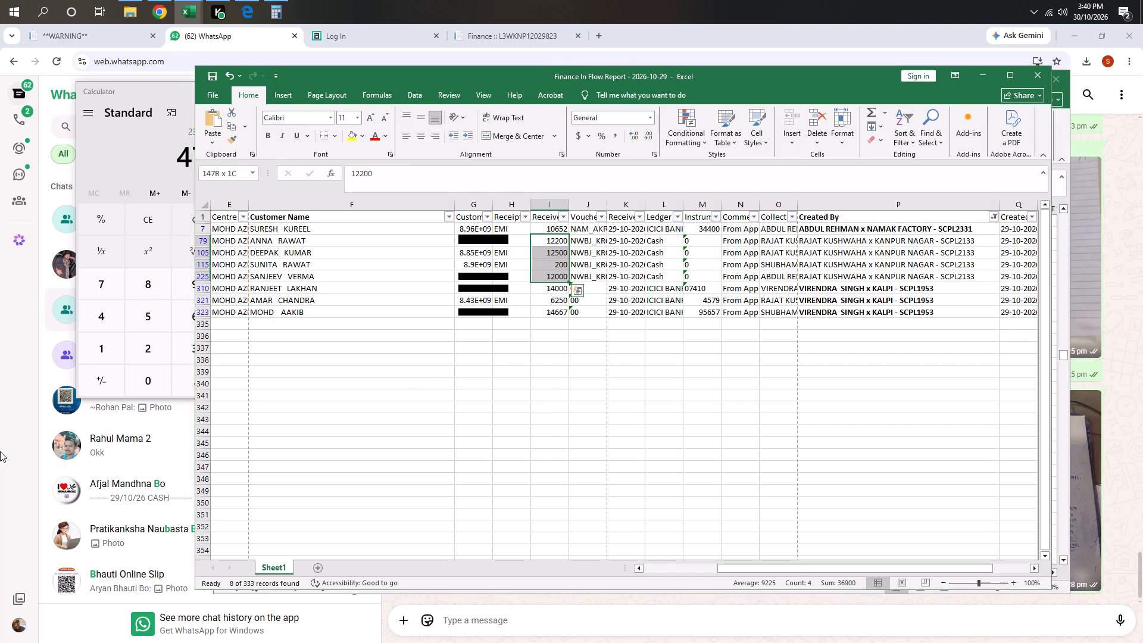
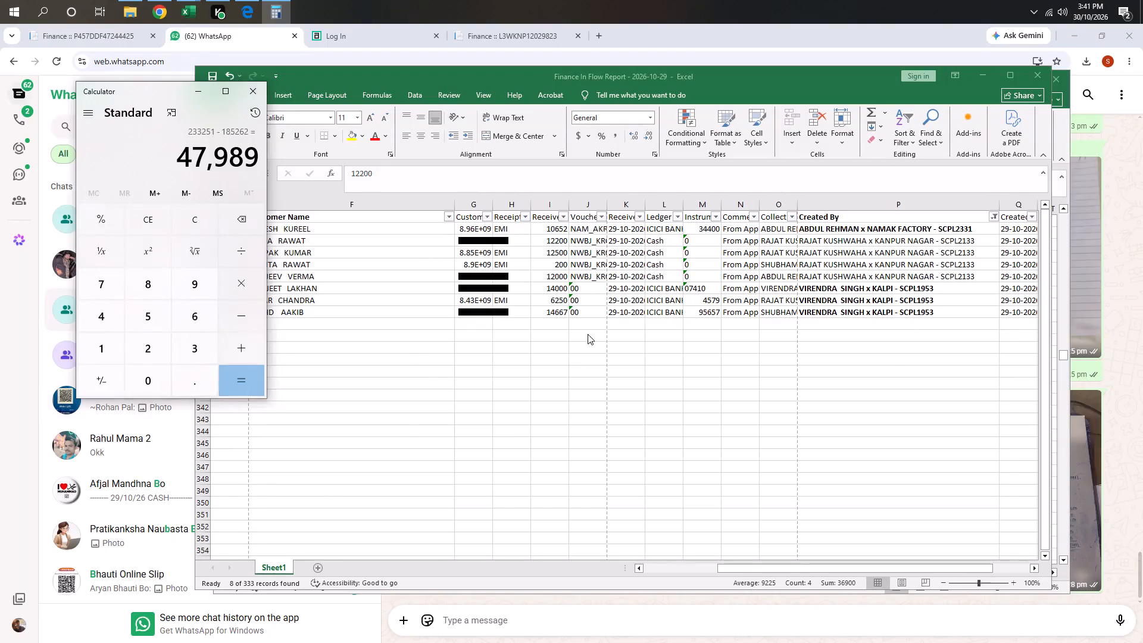
Switch to the LEDGER NEW 2026 (2) workbook and review the 30/10/2026 paid and online entries on the KANPUR NEW # 1 sheet.
key(alt+Tab)
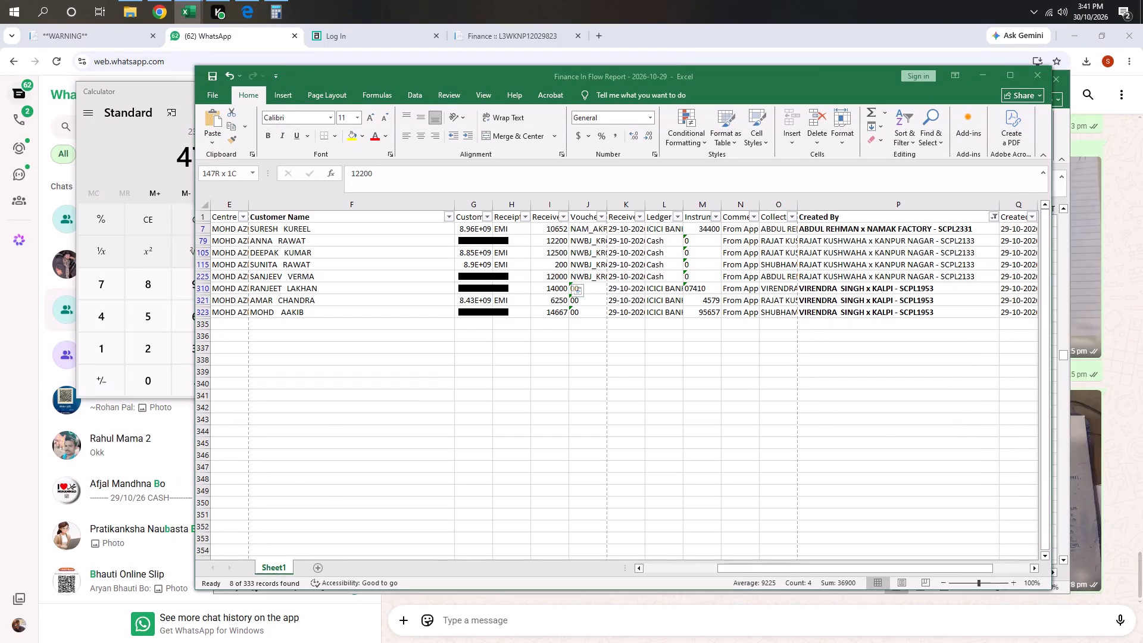
key(alt+Tab)
key(alt+Tab)
key(alt+Tab)
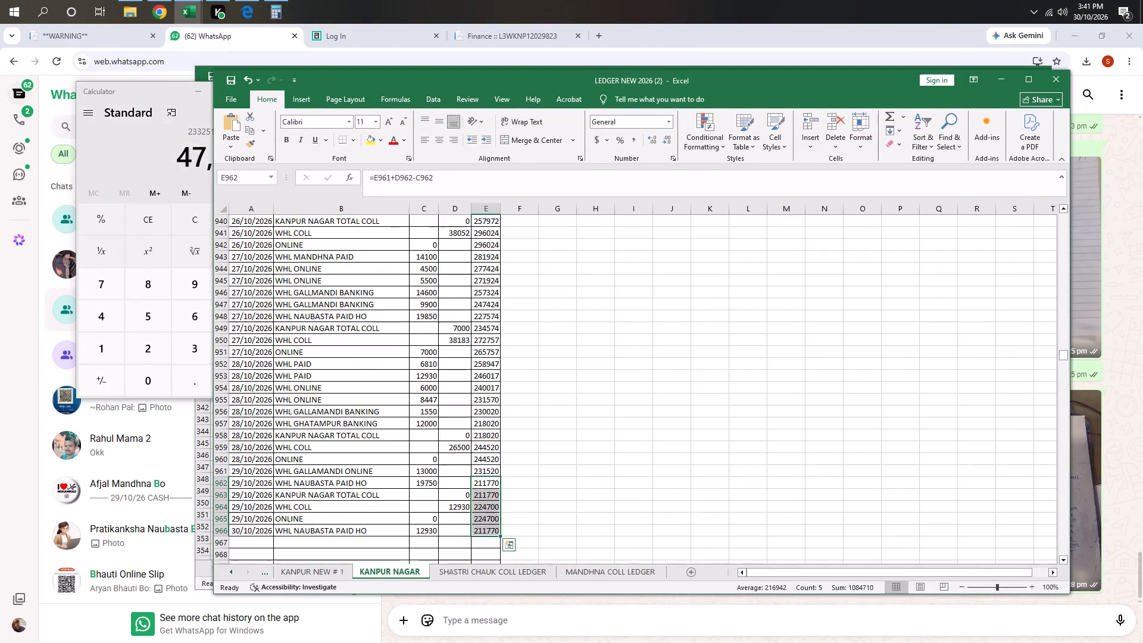
click(326, 575)
scroll(423, 428, up, 3)
scroll(427, 427, down, 3)
click(464, 423)
scroll(443, 379, up, 3)
click(391, 374)
click(384, 366)
click(389, 347)
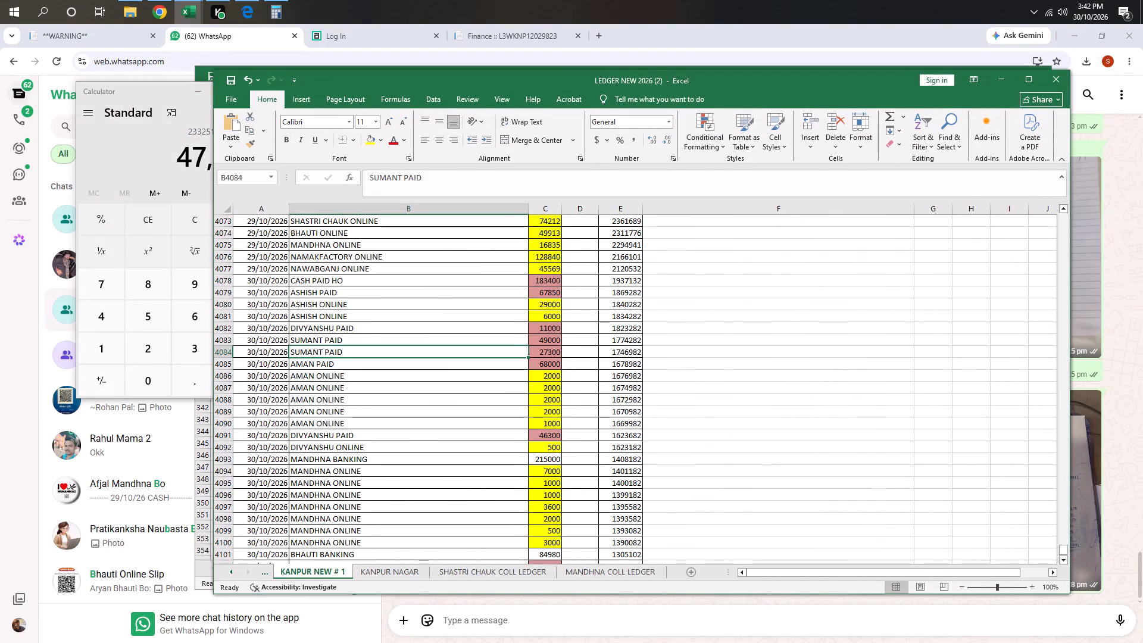
click(380, 313)
click(381, 297)
click(370, 423)
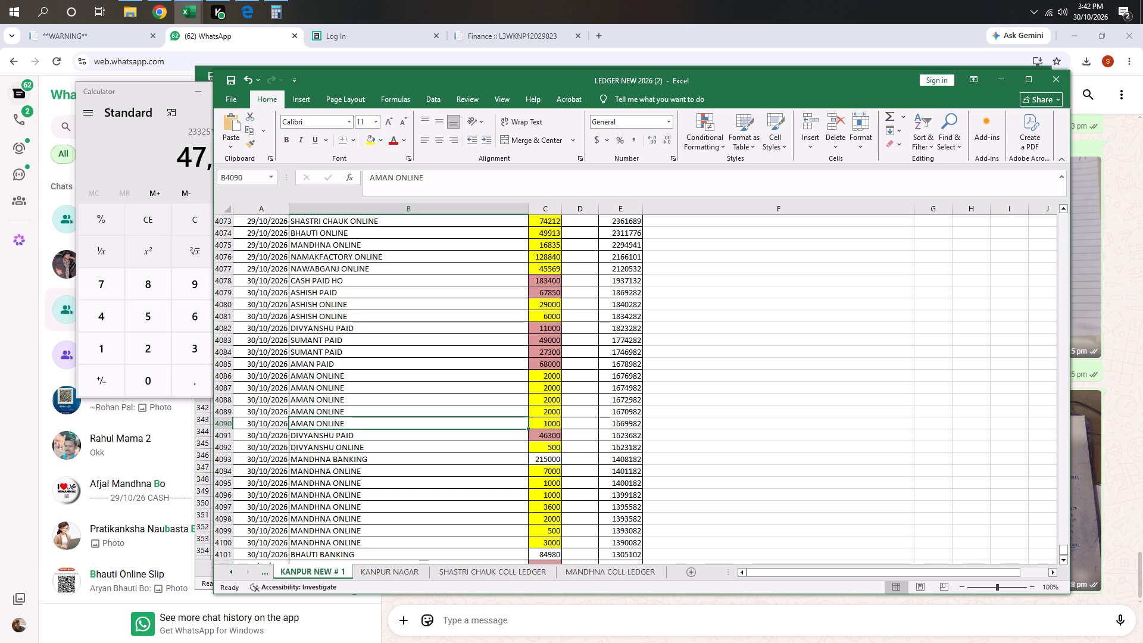
click(380, 401)
Check the sum of the AMAN PAID and AMAN ONLINE amounts dated 30/10/2026.
click(395, 364)
drag(539, 364, 492, 398)
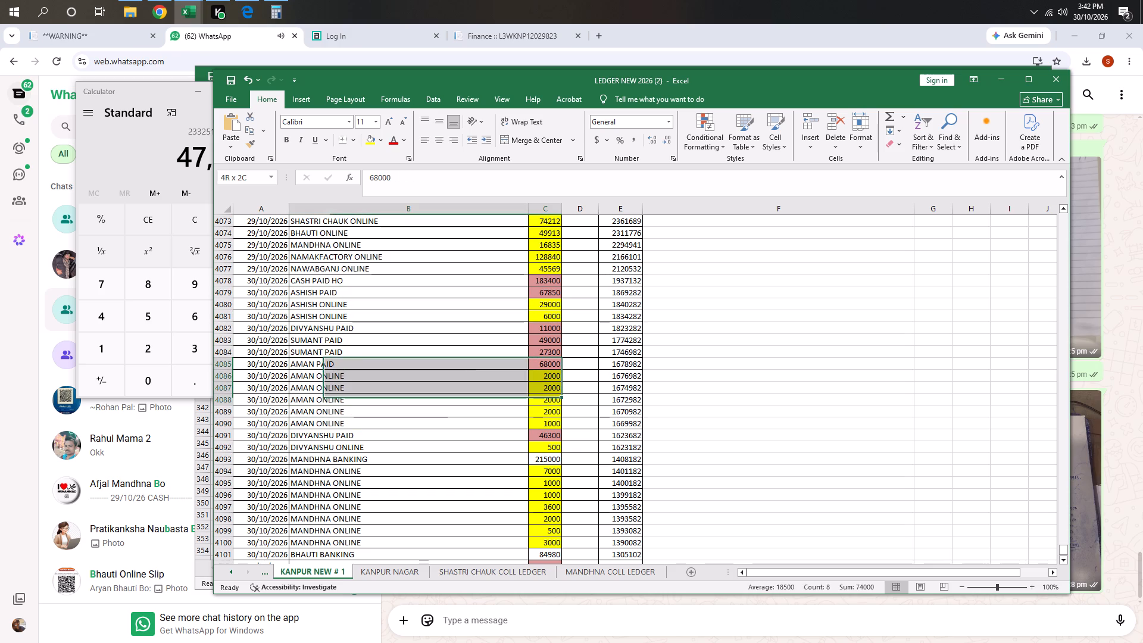
drag(492, 398, 538, 417)
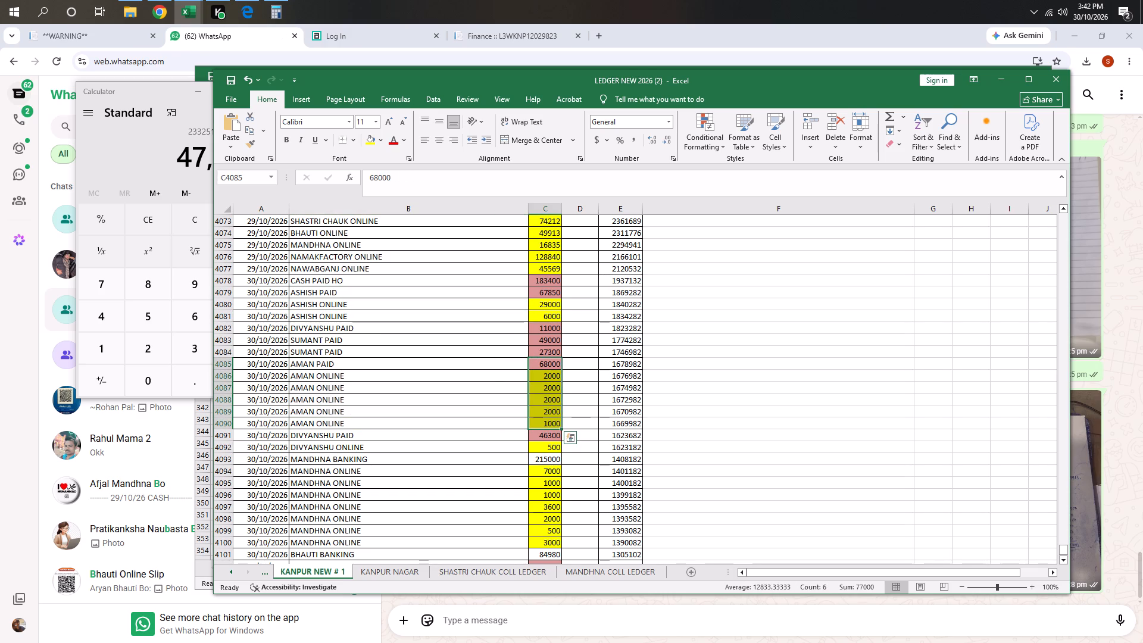
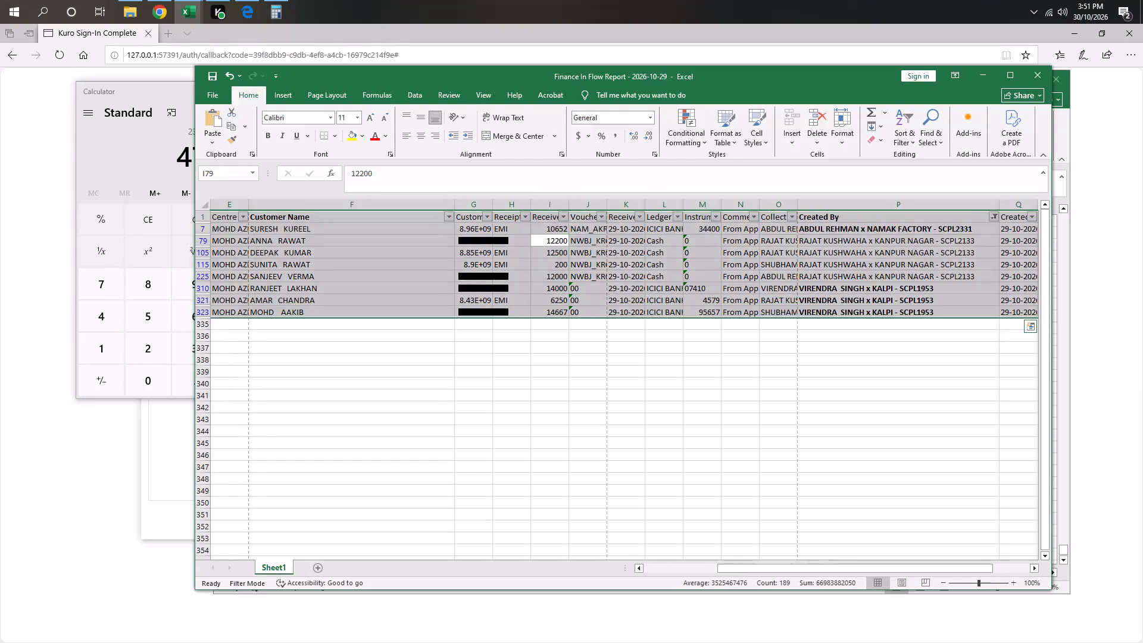
Clear the active filter on the Finance In Flow Report so all records are shown.
key(alt+d)
text(FS)
key(ctrl+Up)
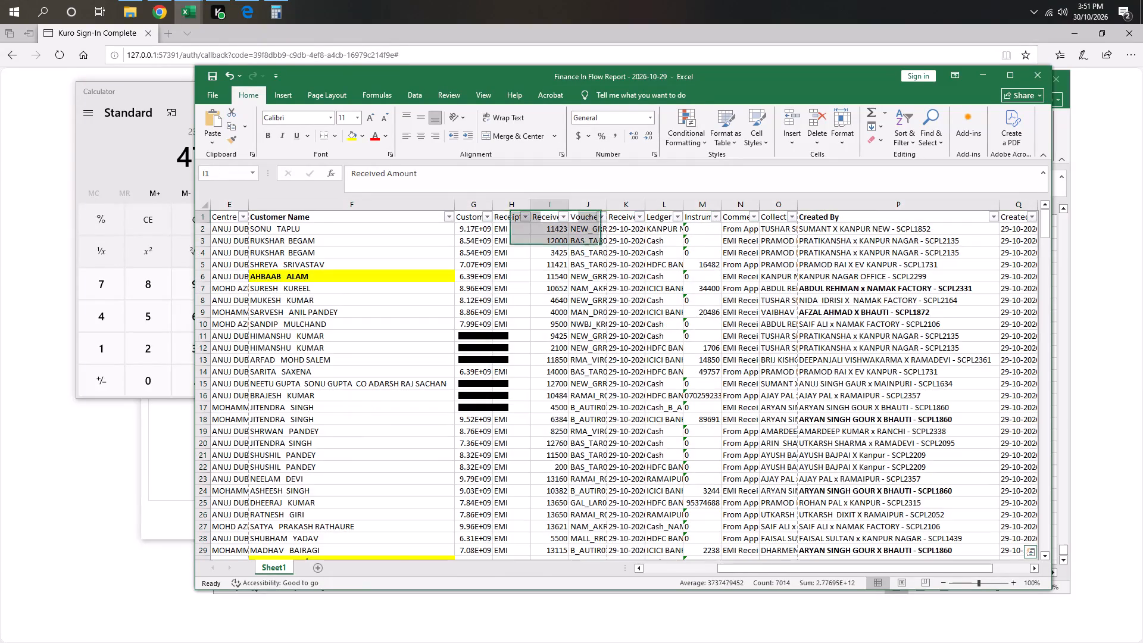
Filter the Created By column with the search VINE, keeping only the Vineet x KANPUR entry.
key(Right)
key(Right)
key(Right)
key(Right)
key(Right)
key(Right)
key(Right)
key(alt+Down)
key(Down)
key(Down)
key(Down)
key(Down)
key(Down)
key(Down)
key(Down)
key(Down)
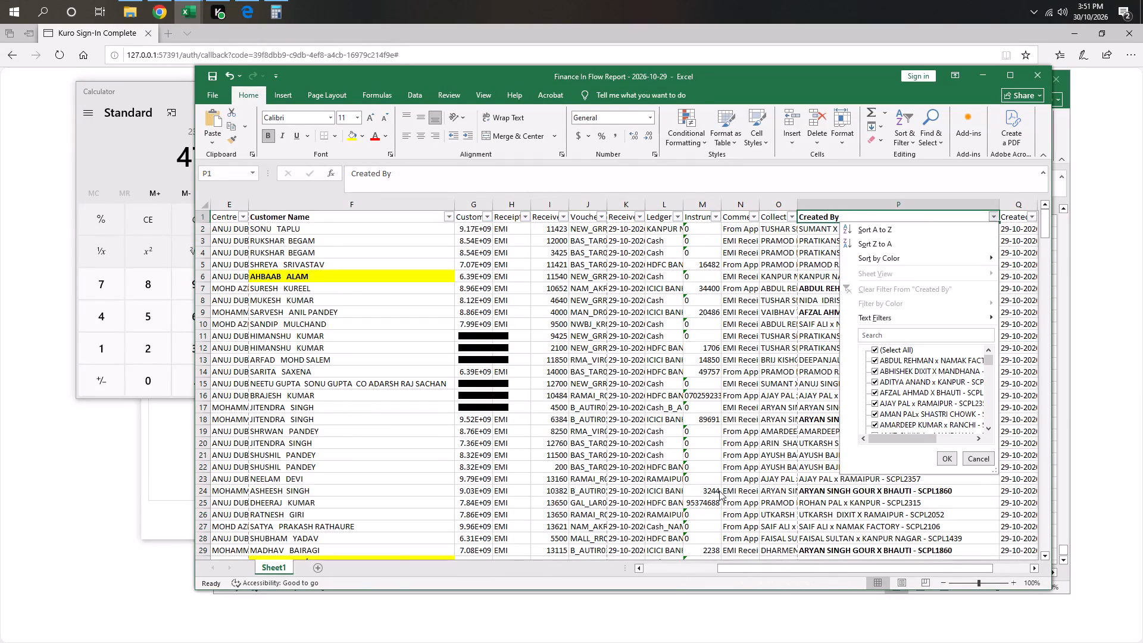
key(Down)
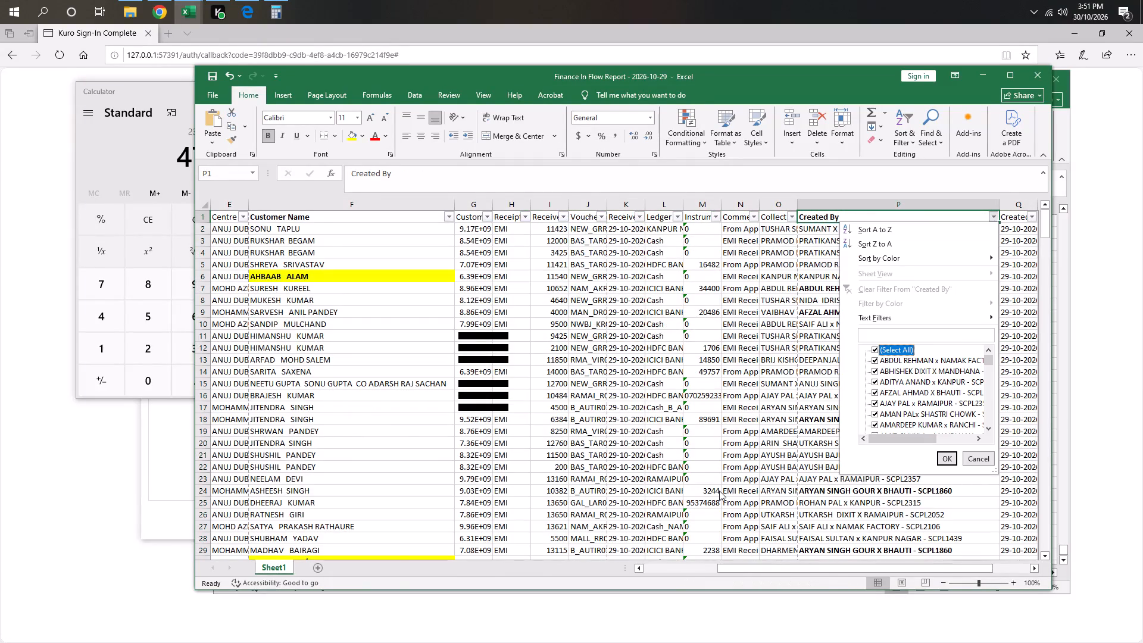
key(Up)
text(VINE)
key(Down)
key(Down)
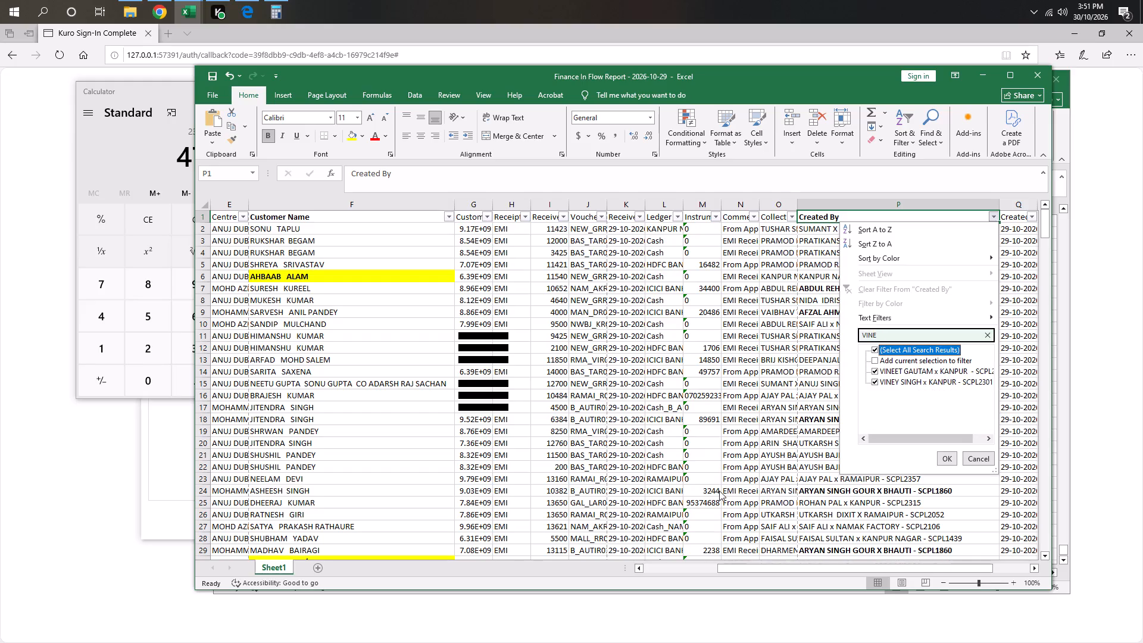
key(space)
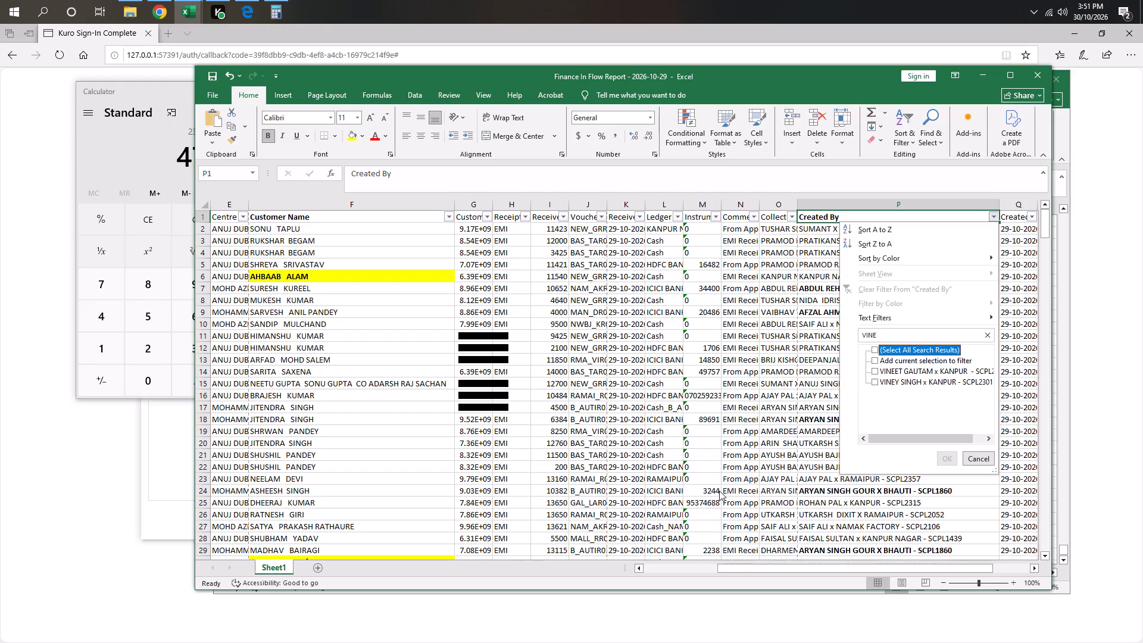
key(Down)
key(Down)
key(space)
key(Return)
key(Down)
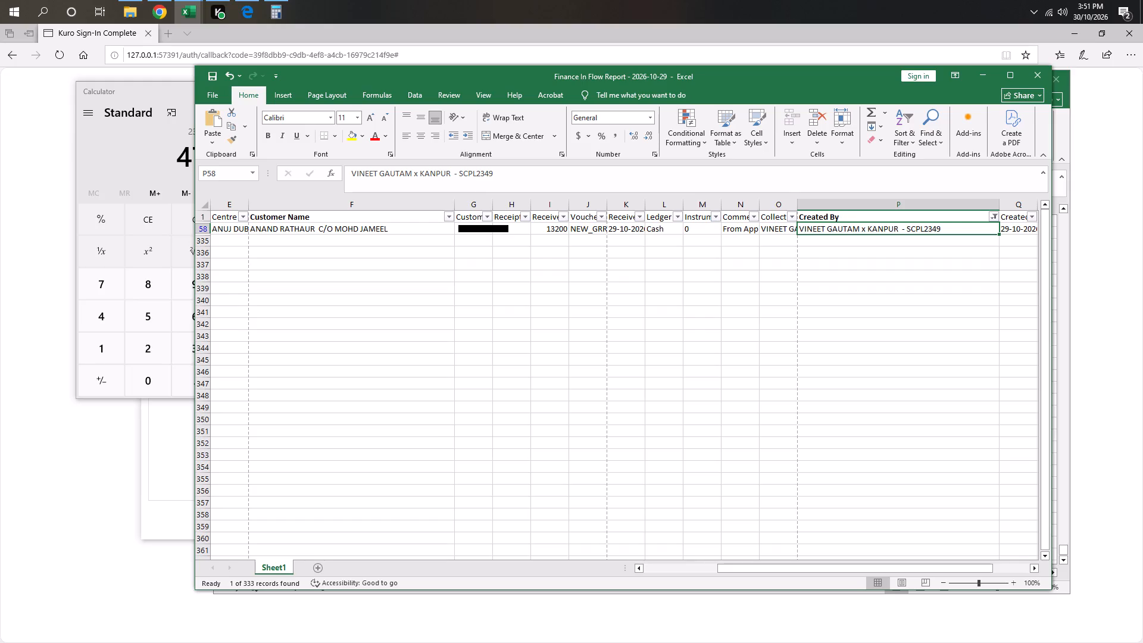
click(664, 424)
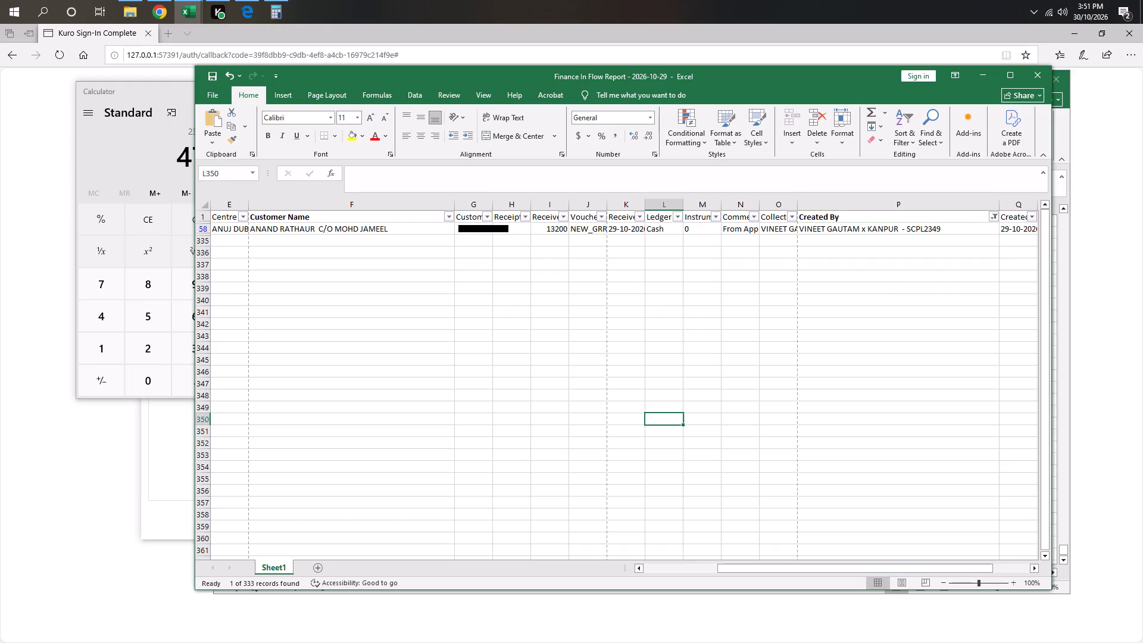
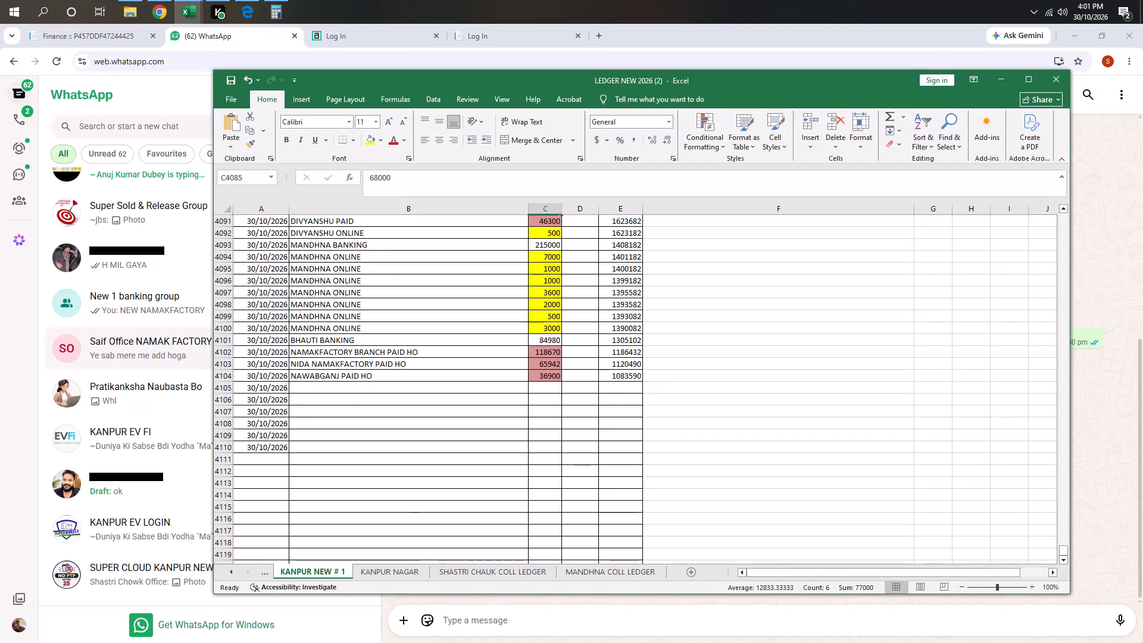
Enter SAIF ONLINE as the description in row 4105, the first blank 30/10/2026 row of the KANPUR NEW # 1 ledger.
click(399, 380)
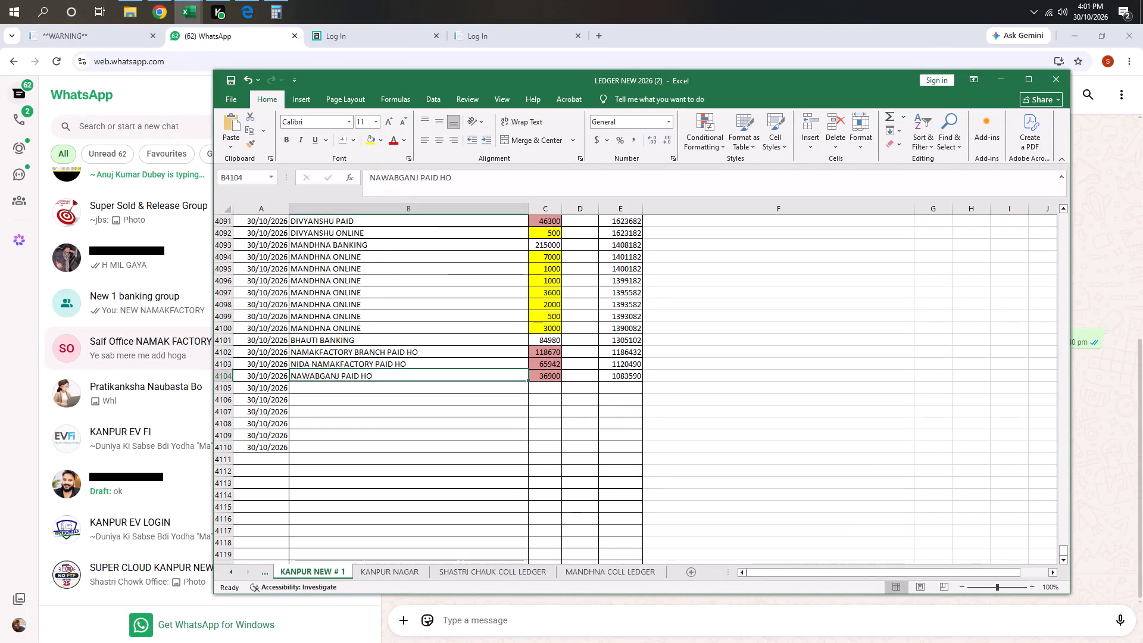
click(399, 388)
text(saif)
key(space)
key(Right)
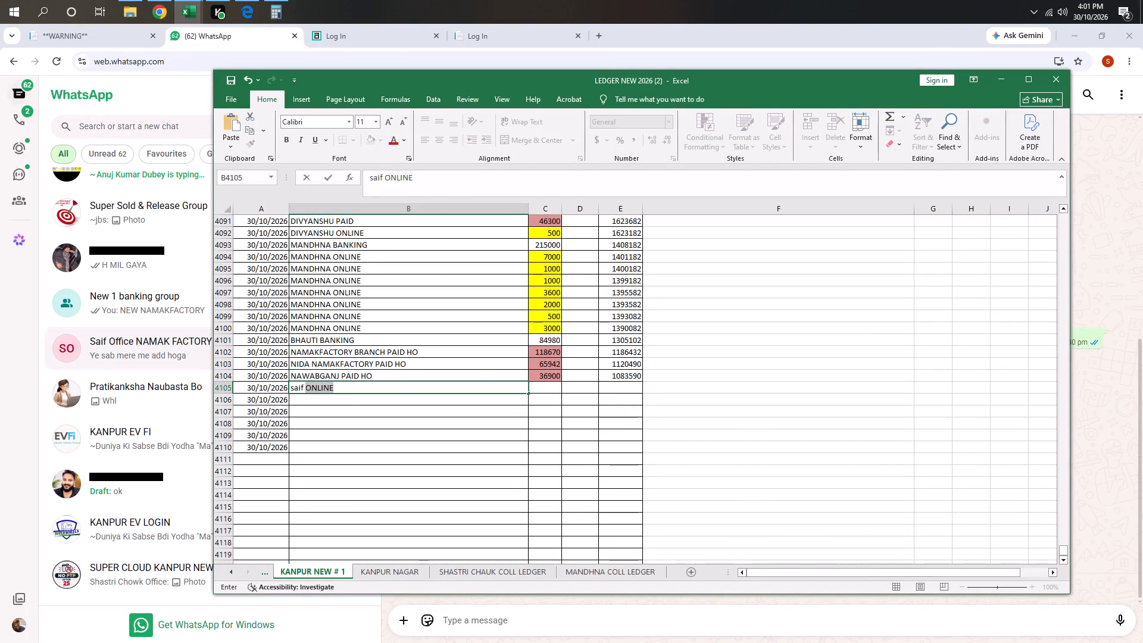
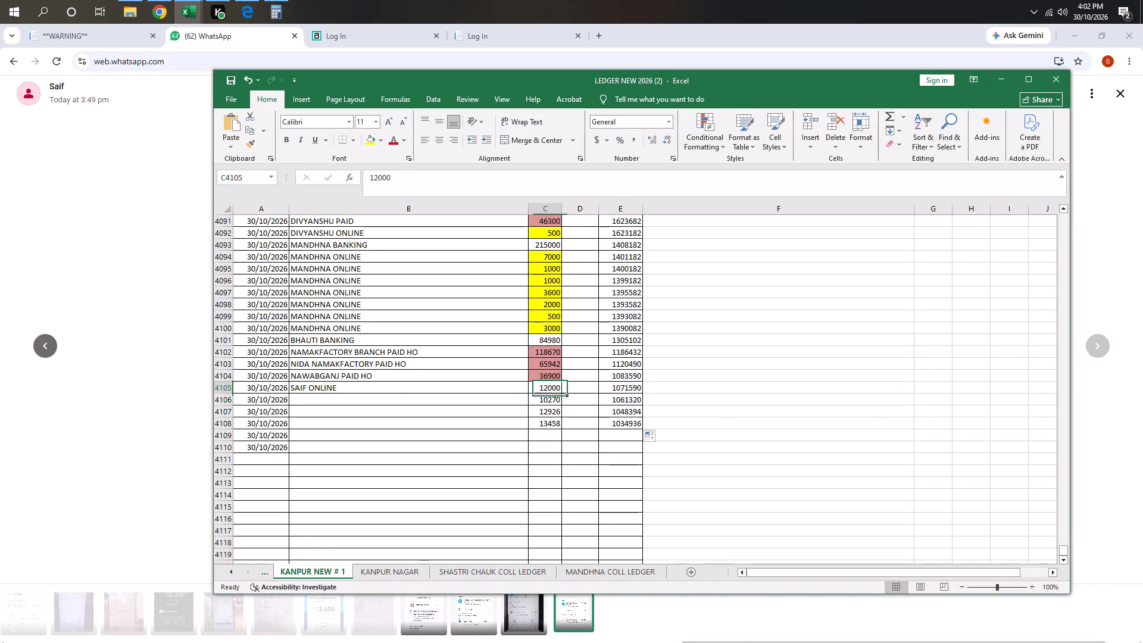
Select the four Saif amounts in C4105:C4108 of the KANPUR NEW # 1 ledger.
drag(549, 395, 543, 426)
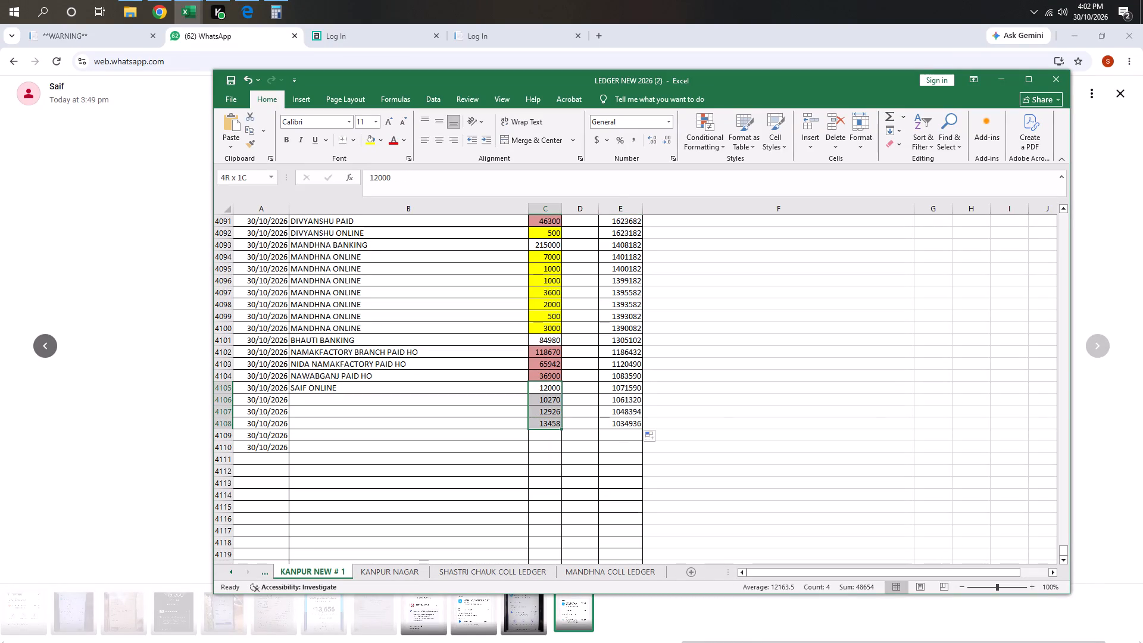
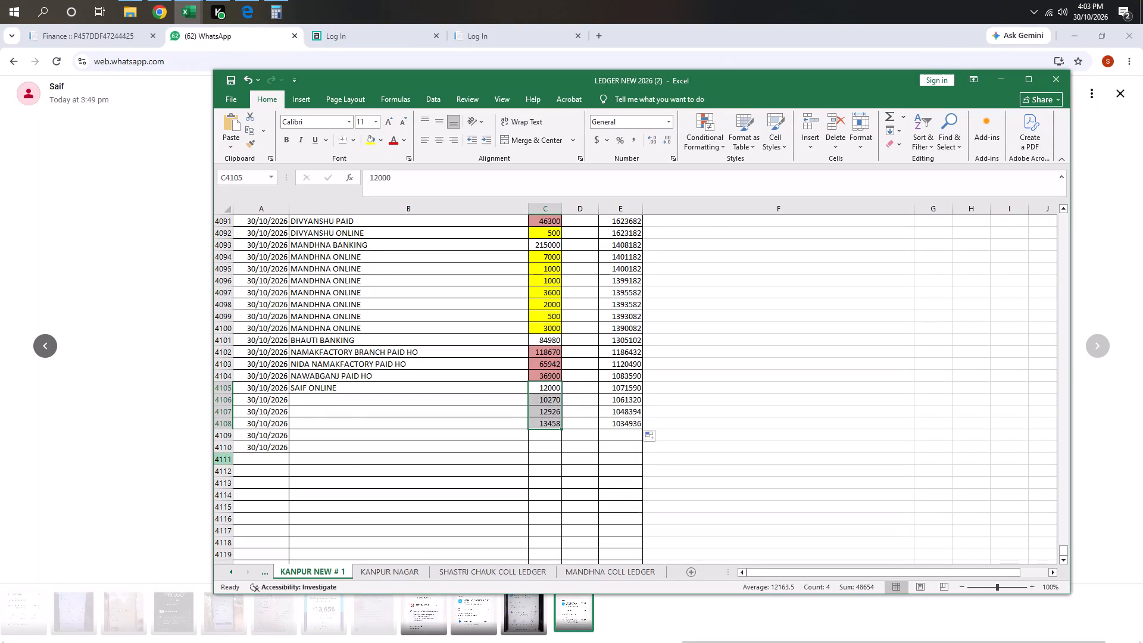
Fill the SAIF ONLINE description down from B4105 through B4108 and save the ledger workbook.
drag(340, 393, 337, 417)
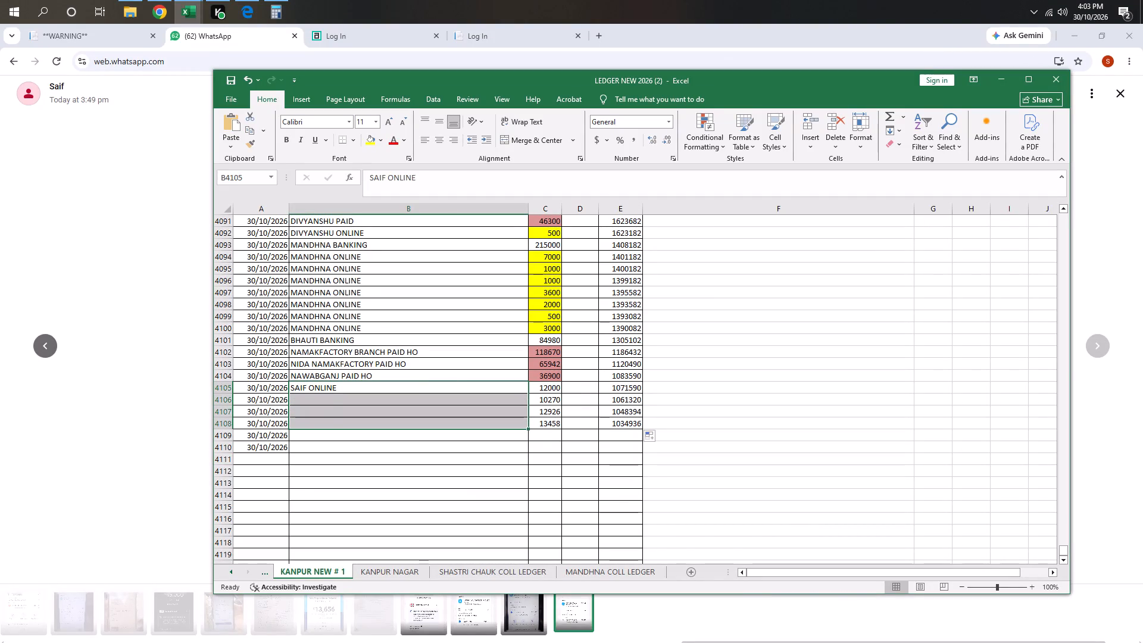
key(ctrl+d)
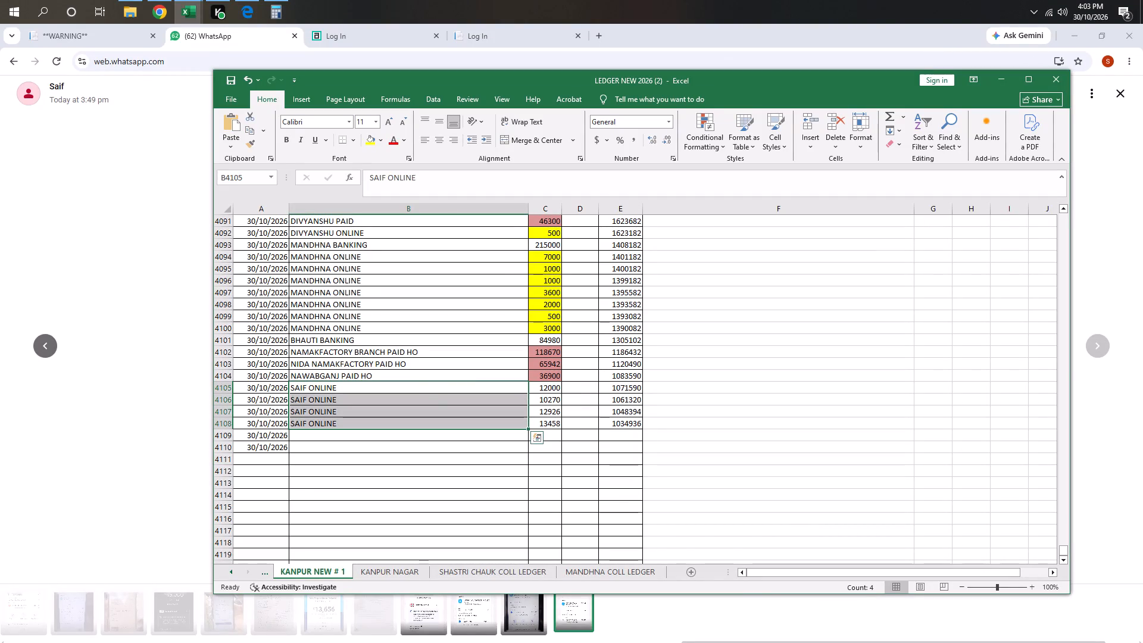
key(ctrl+s)
key(ctrl+s)
key(ctrl+s)
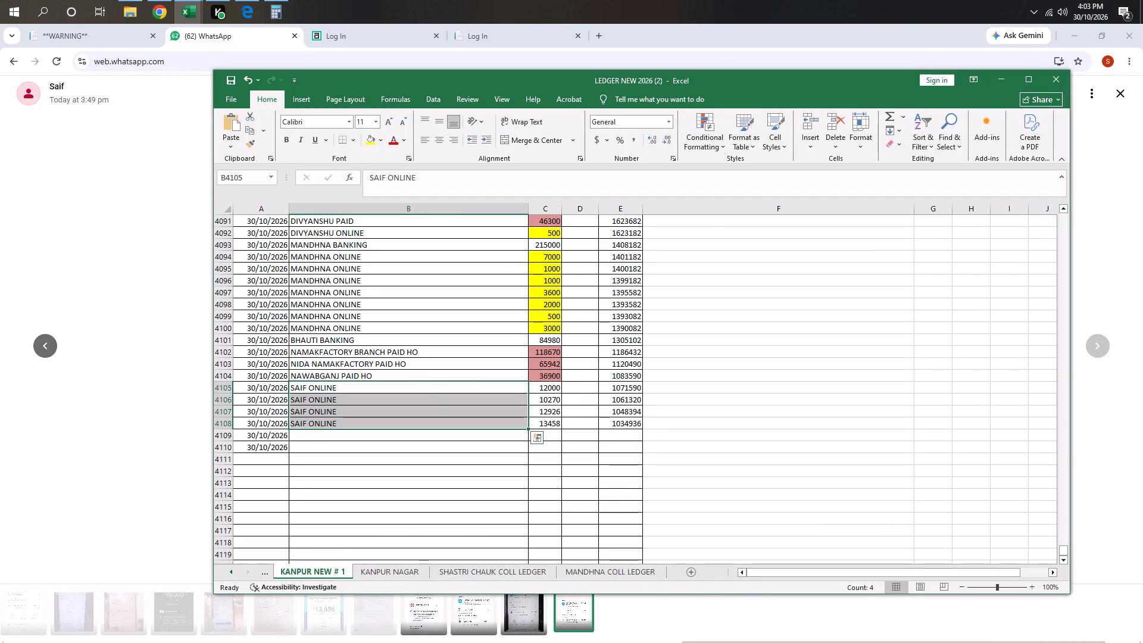
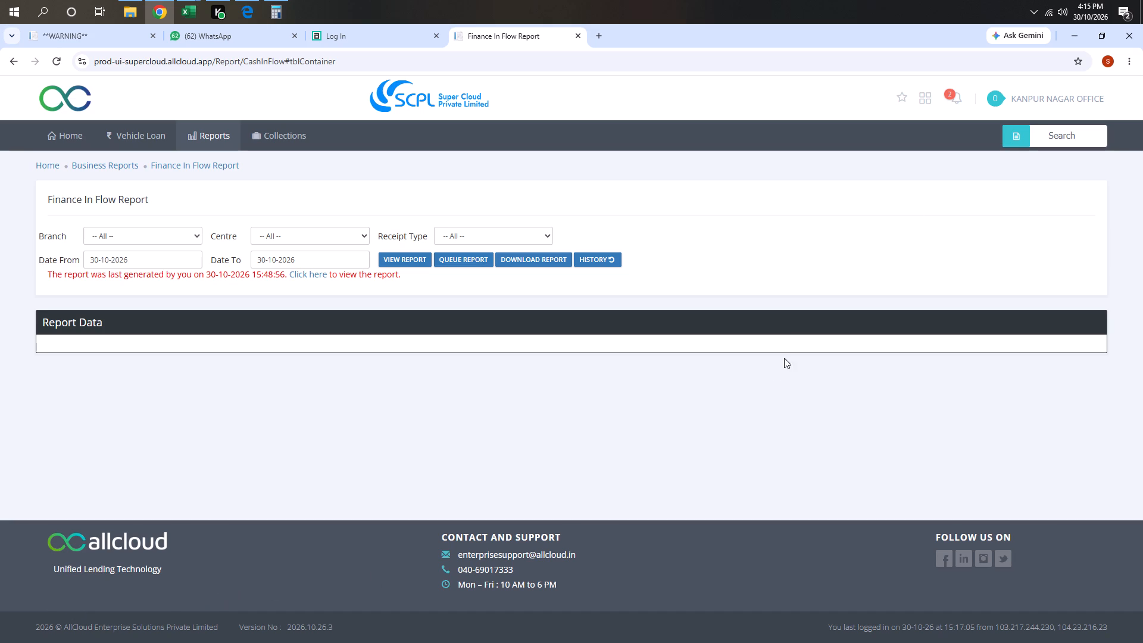
click(1072, 129)
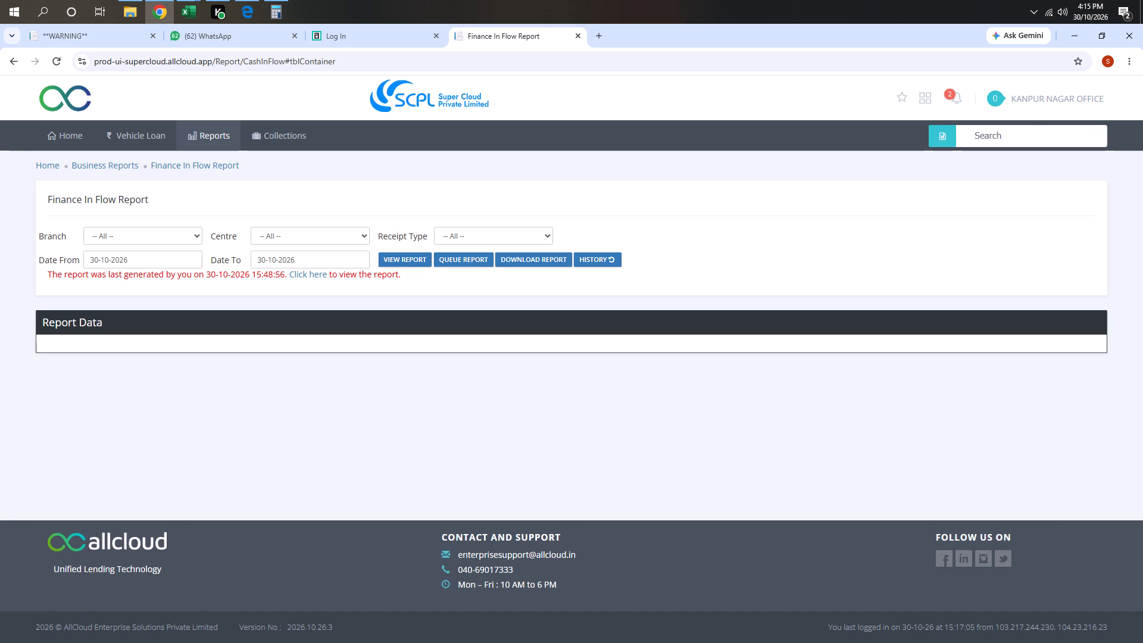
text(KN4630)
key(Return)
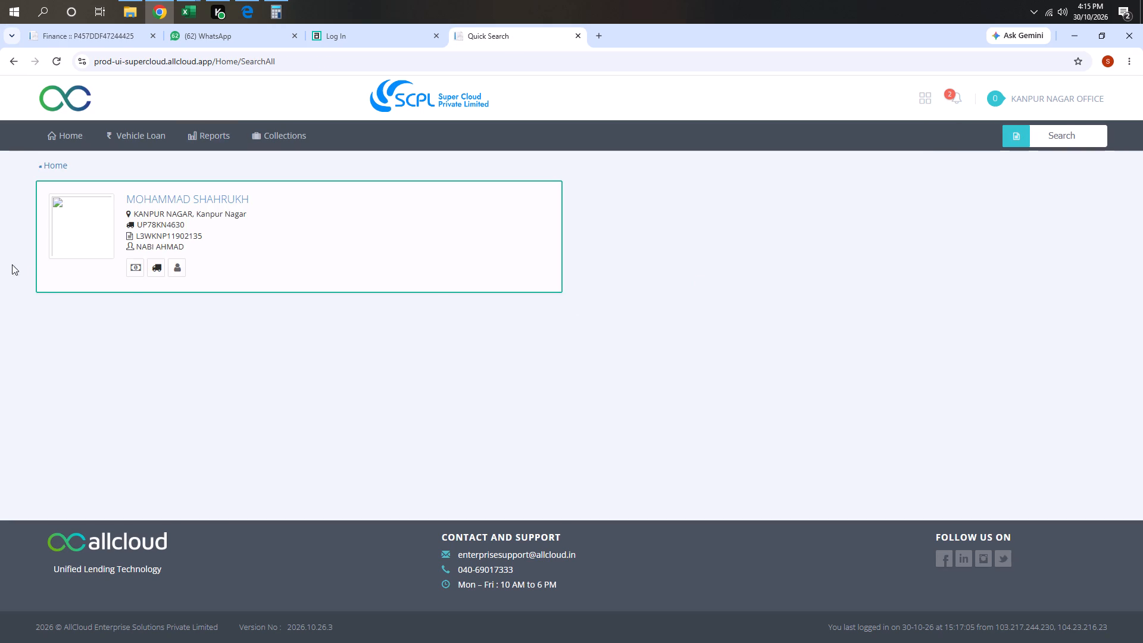
click(135, 260)
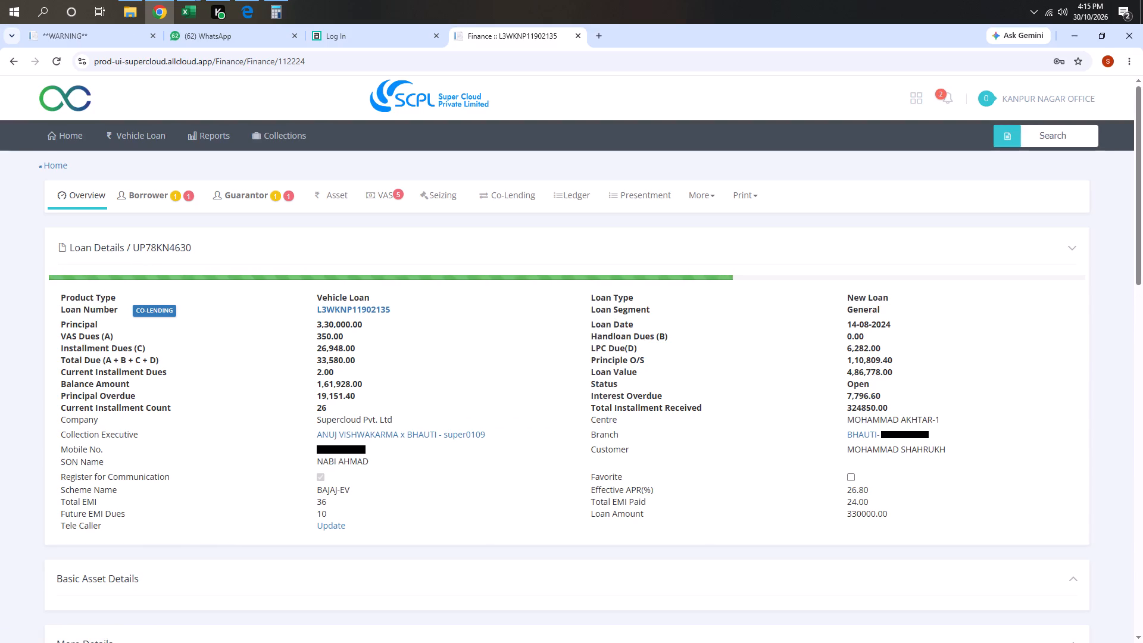
scroll(352, 298, down, 10)
scroll(420, 418, down, 4)
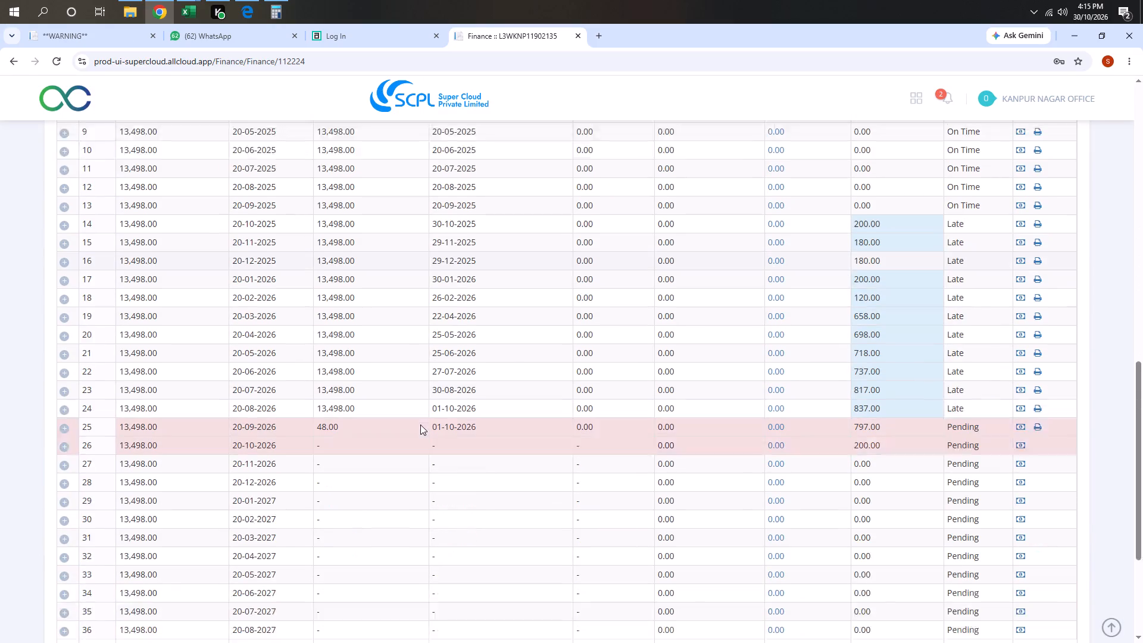
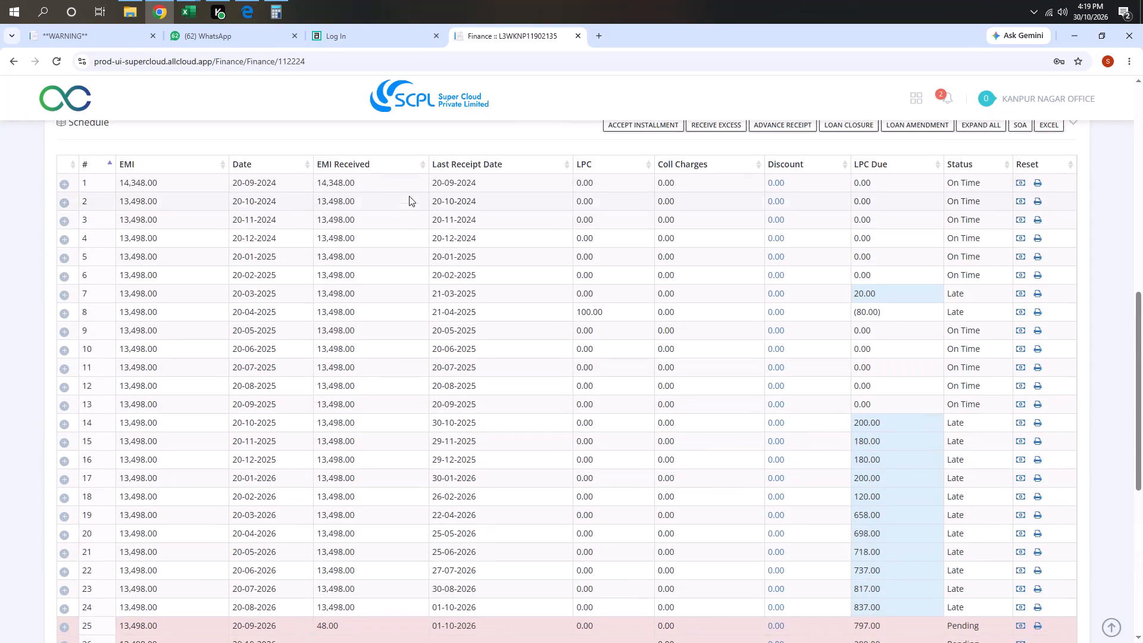
click(616, 230)
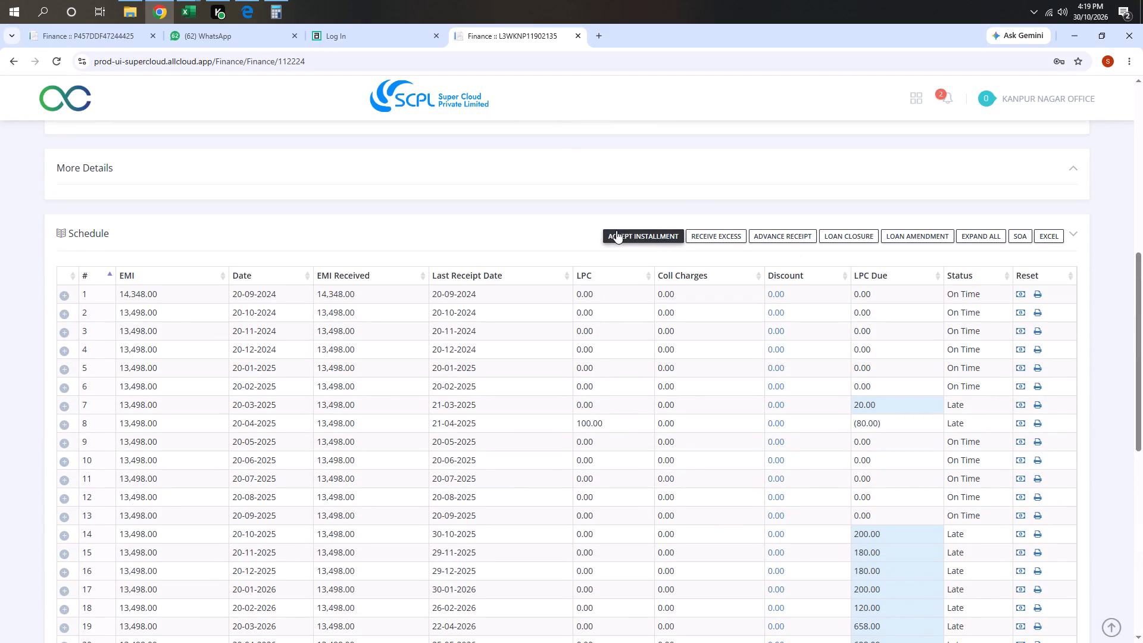
click(541, 185)
click(517, 243)
click(529, 212)
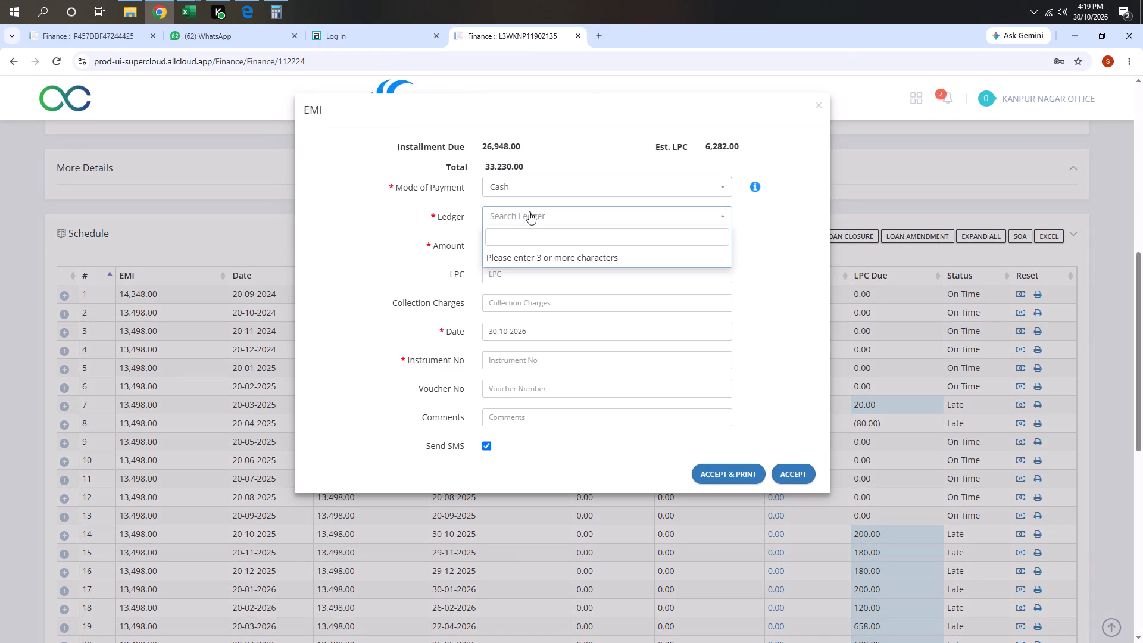
text(CAS)
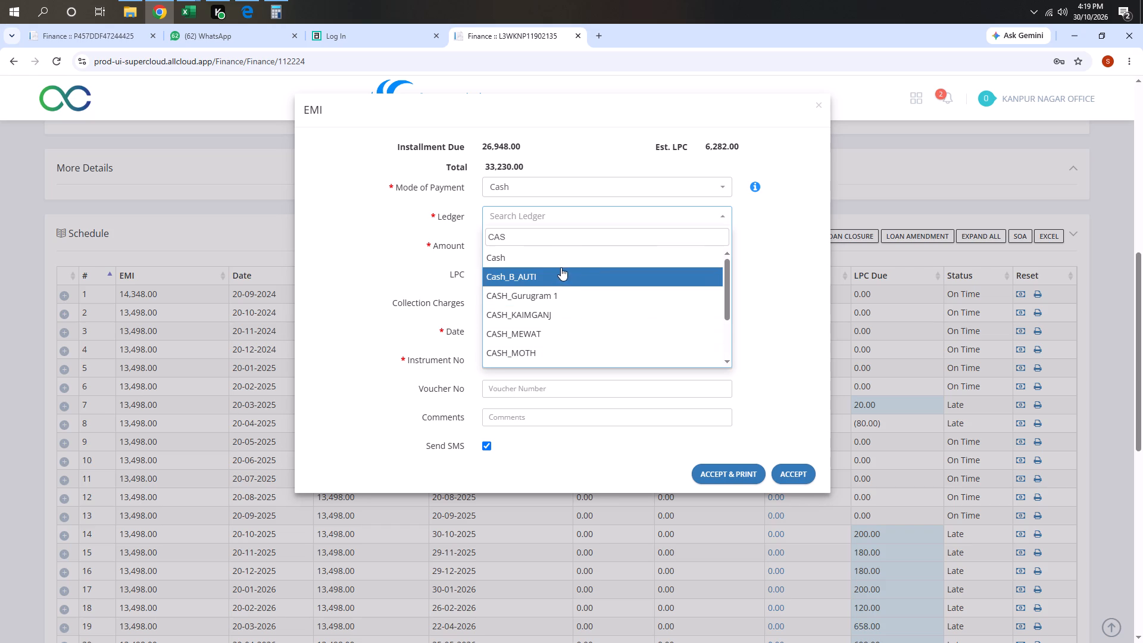
click(560, 267)
click(516, 224)
key(c)
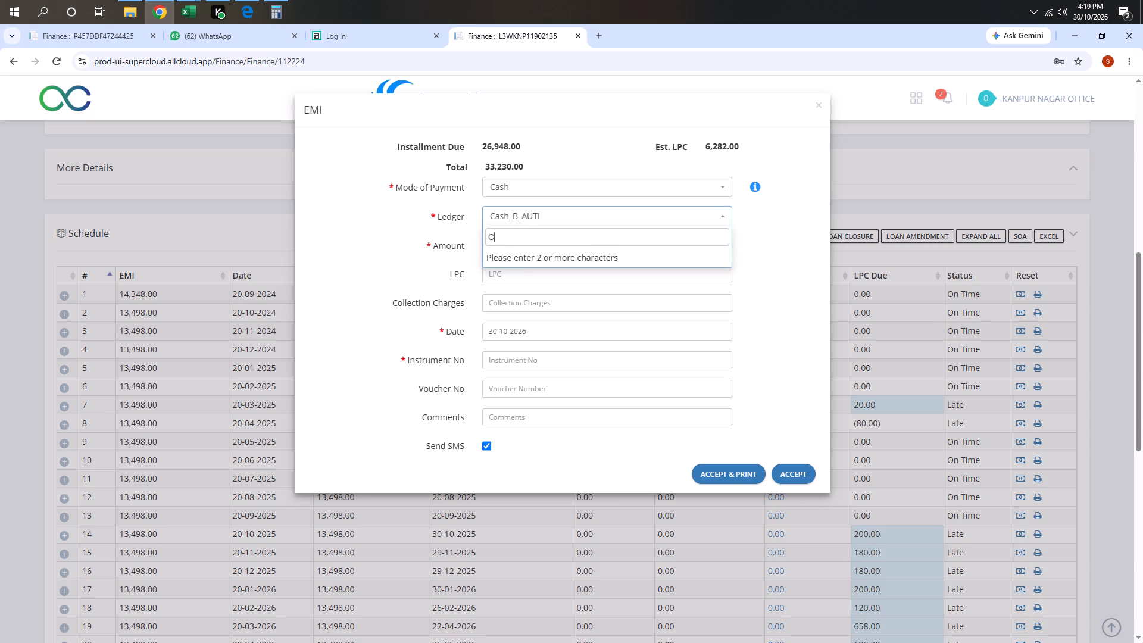
text(AS)
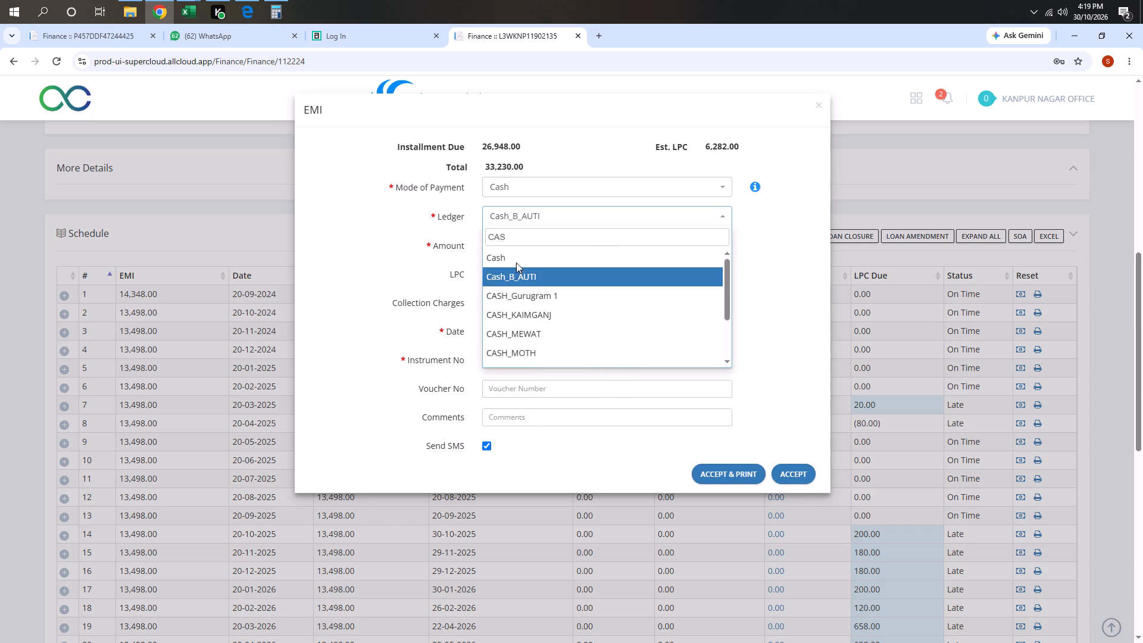
click(500, 256)
drag(523, 246, 483, 242)
text(13500)
click(735, 472)
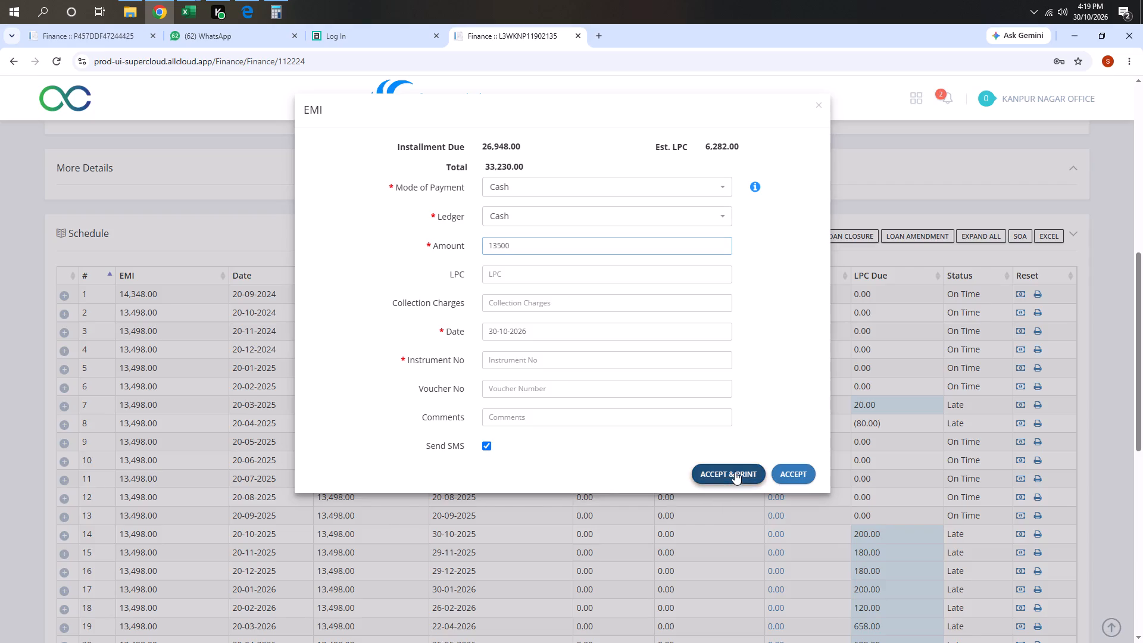
click(791, 138)
click(791, 142)
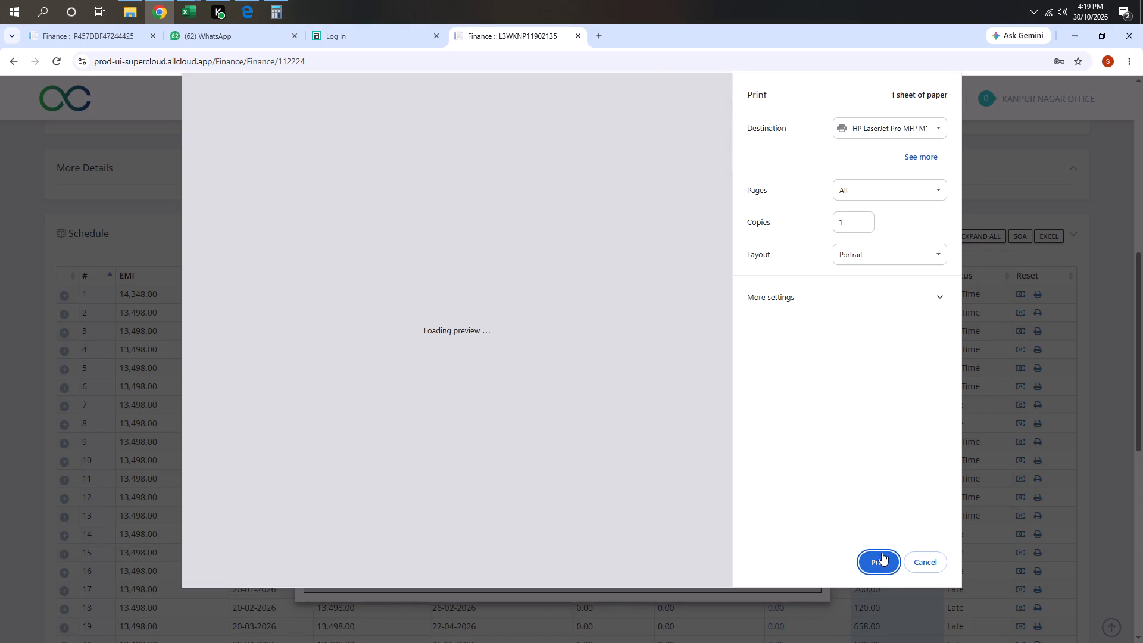
click(880, 555)
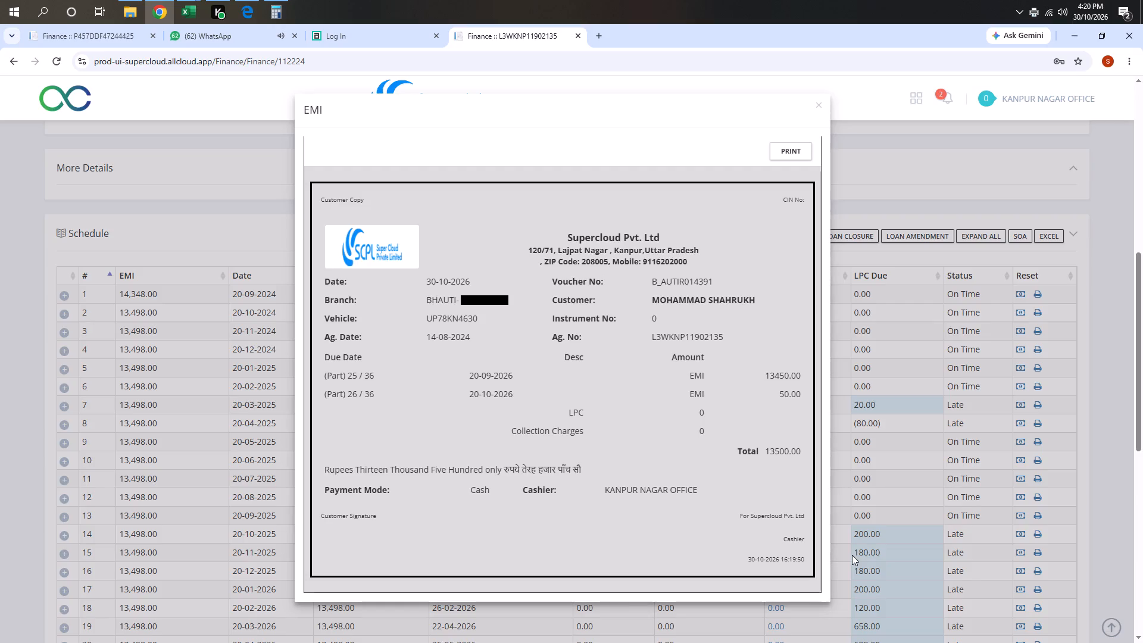
click(819, 106)
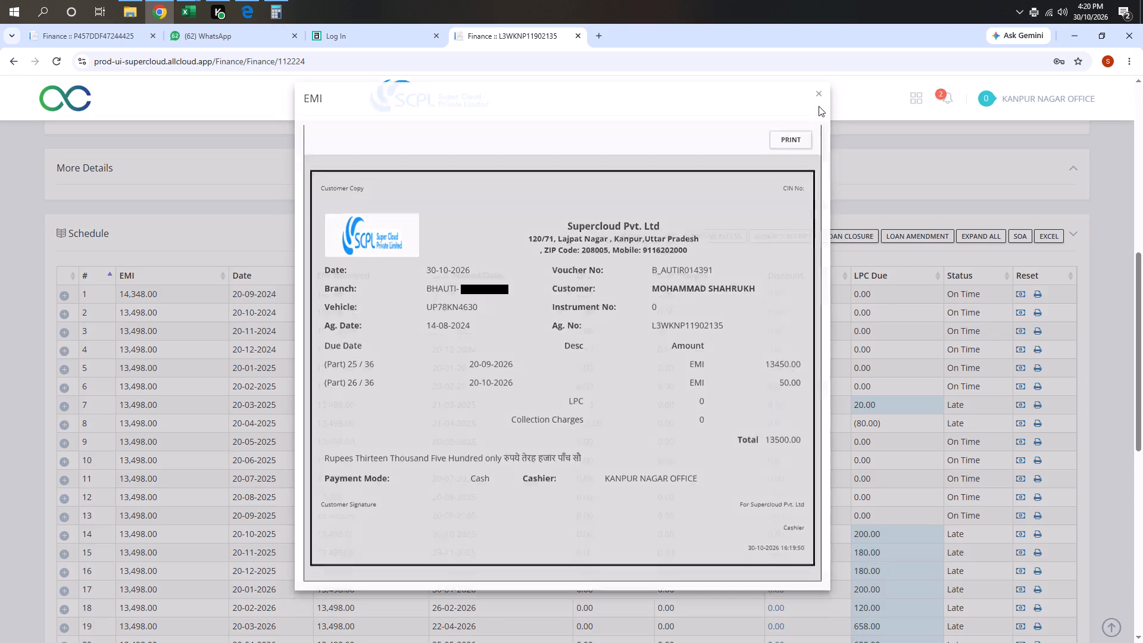
scroll(366, 399, down, 2)
scroll(255, 441, down, 4)
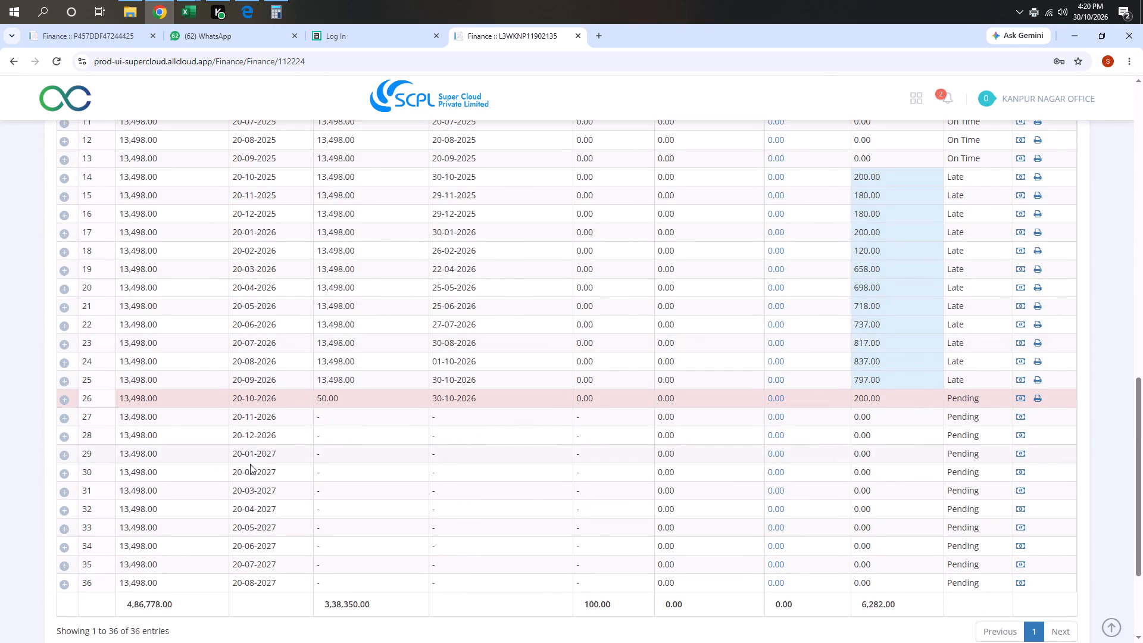
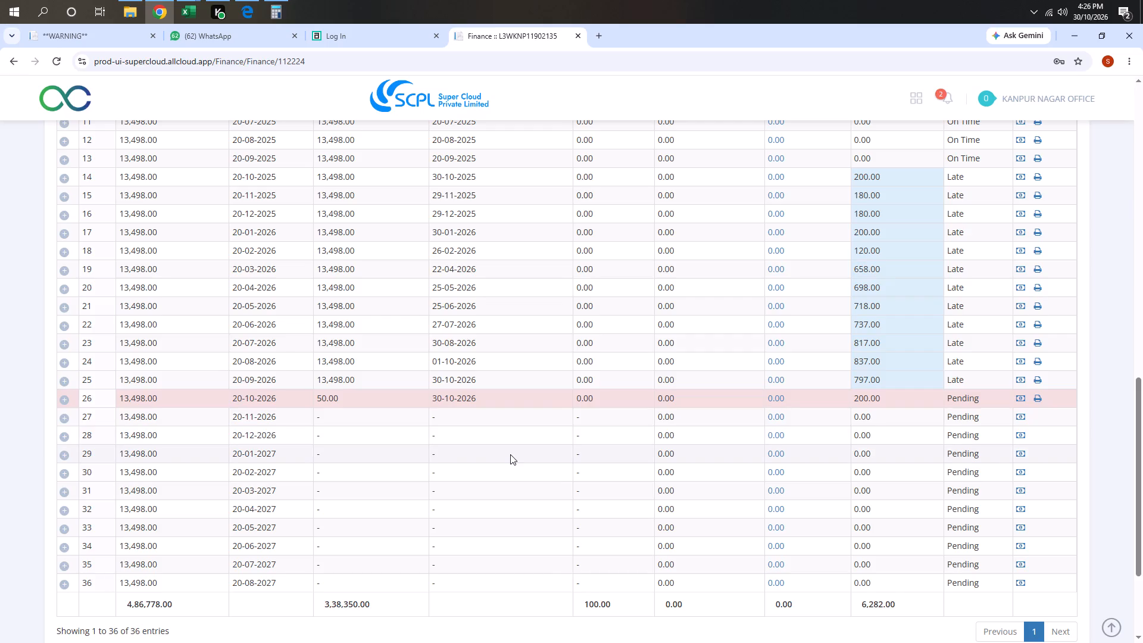
scroll(513, 460, up, 2)
scroll(532, 513, up, 6)
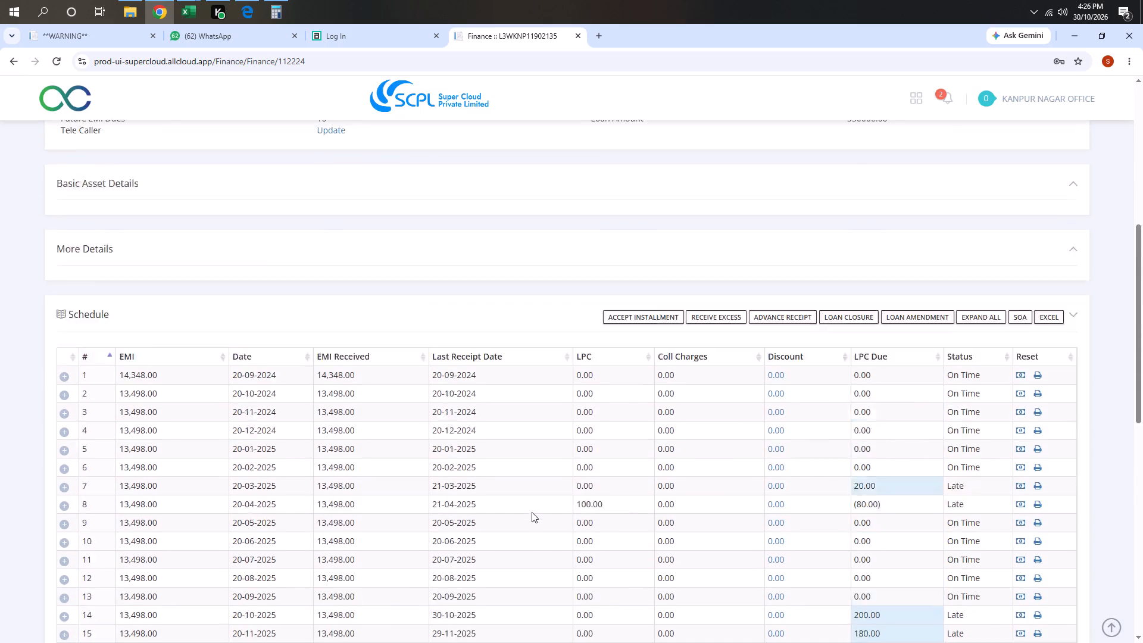
scroll(532, 512, up, 2)
scroll(532, 512, down, 8)
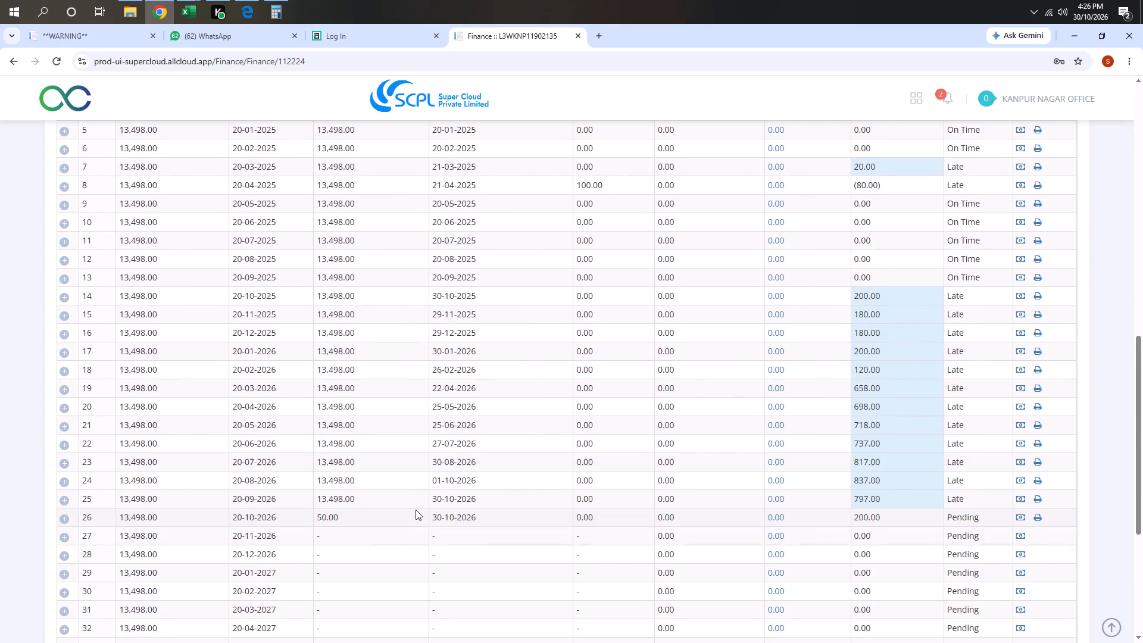
scroll(417, 509, up, 12)
scroll(426, 498, down, 12)
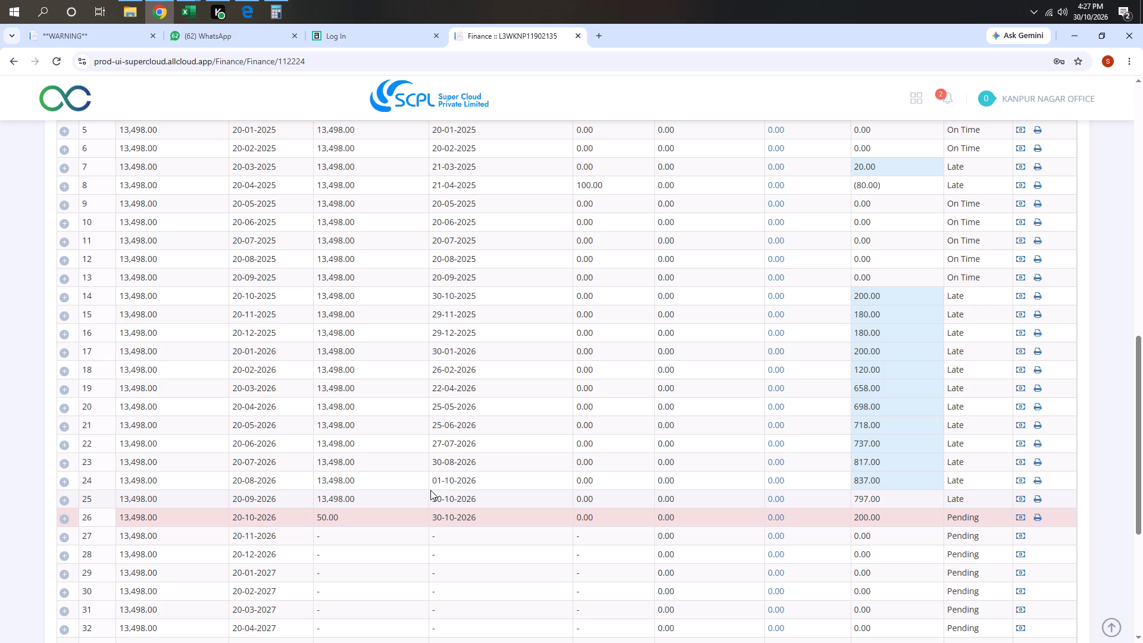
Switch to the LEDGER NEW 2026 (2) workbook in Excel, save it, and return to the loan page in Chrome.
key(alt+Tab)
click(551, 447)
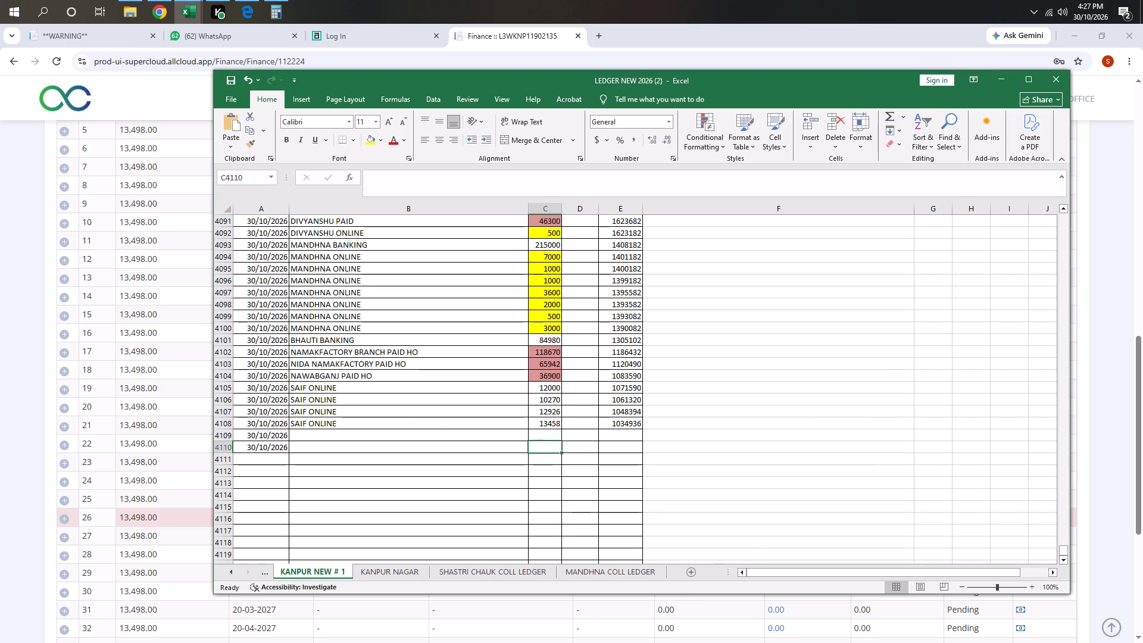
key(ctrl+s)
key(alt+Tab)
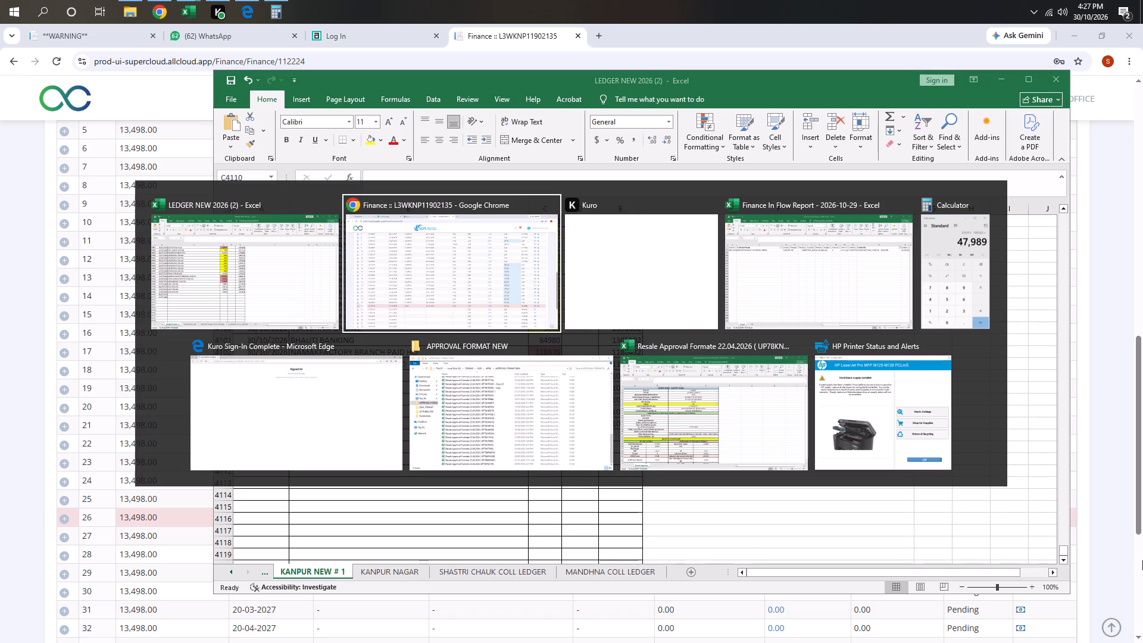